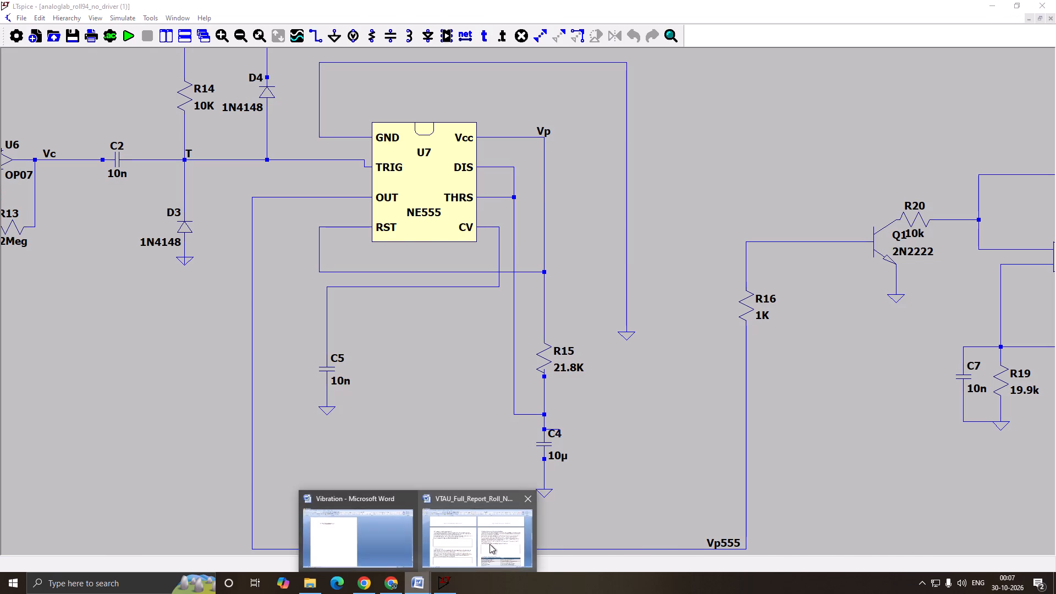
click(490, 544)
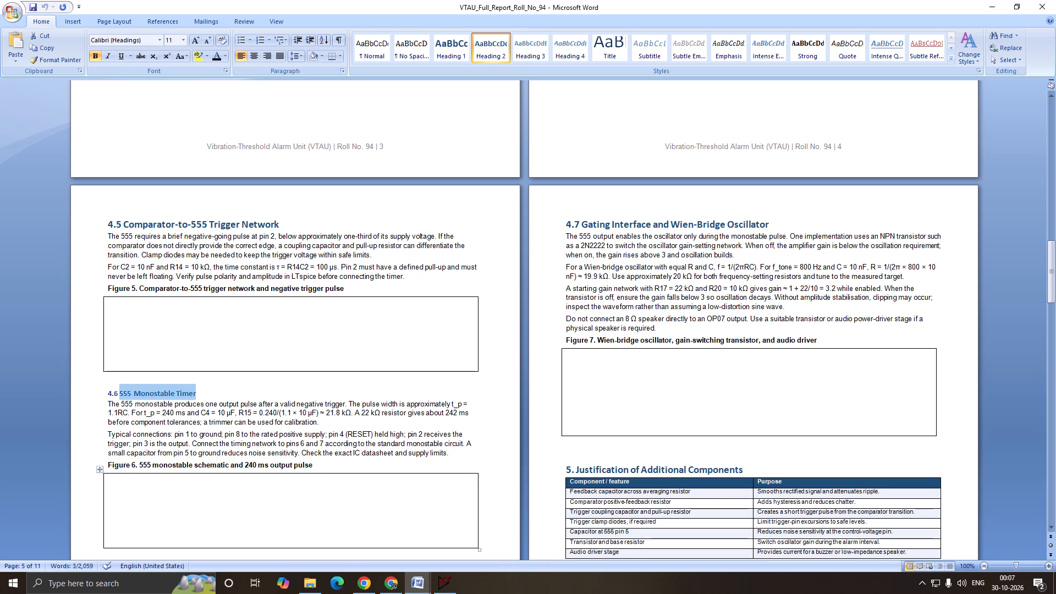
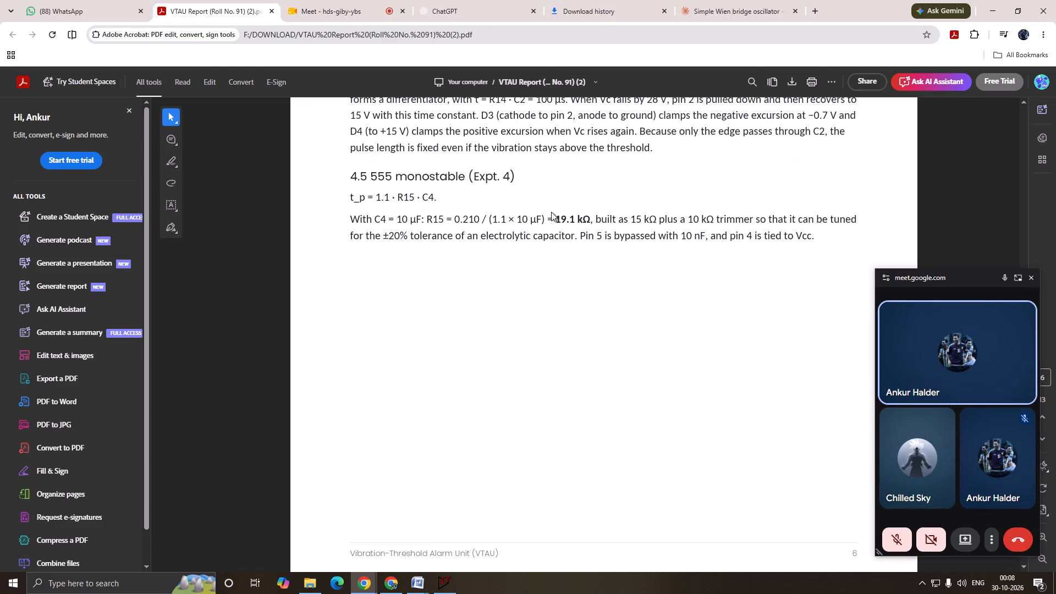
click(425, 586)
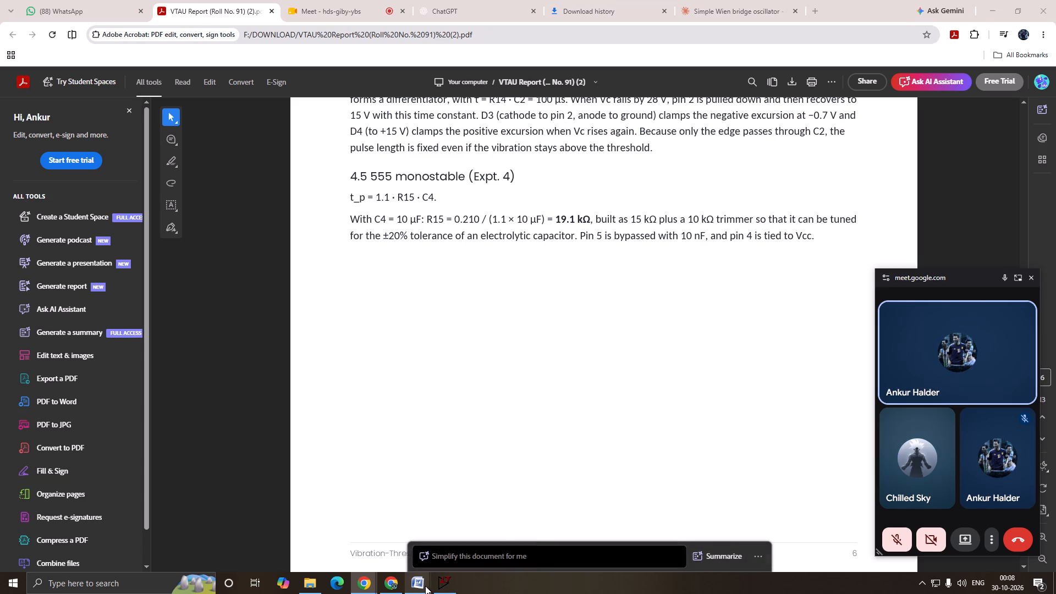
click(483, 529)
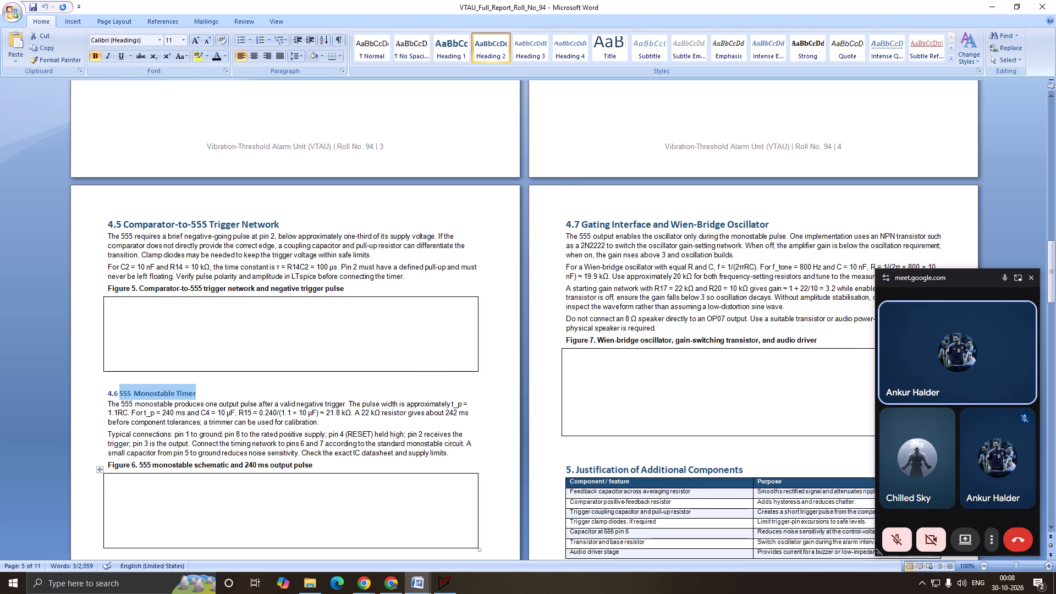
scroll(463, 467, down, 1)
click(253, 422)
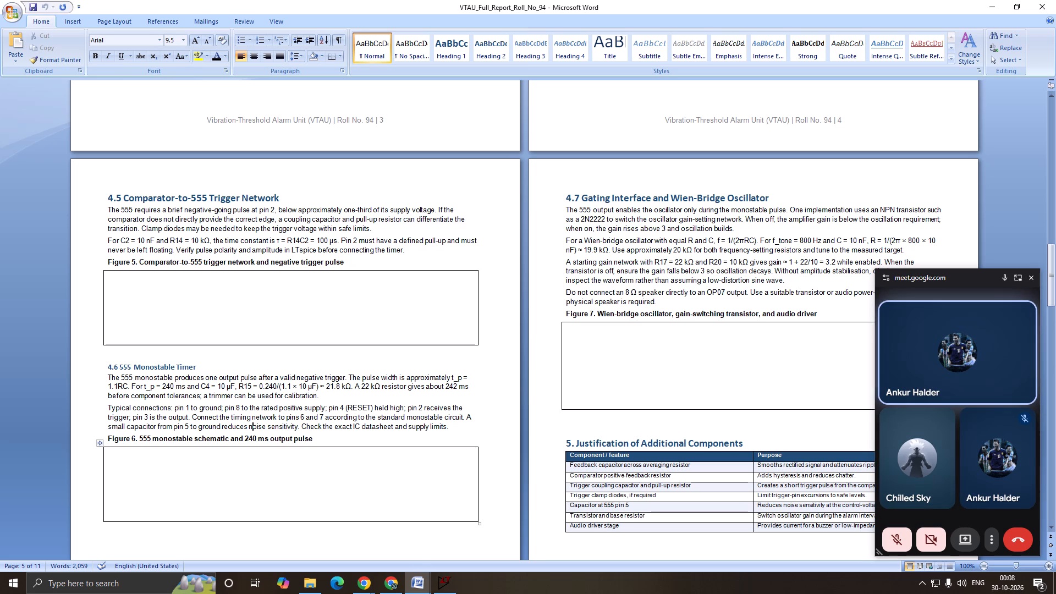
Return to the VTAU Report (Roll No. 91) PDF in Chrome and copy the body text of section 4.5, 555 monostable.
click(397, 591)
click(396, 590)
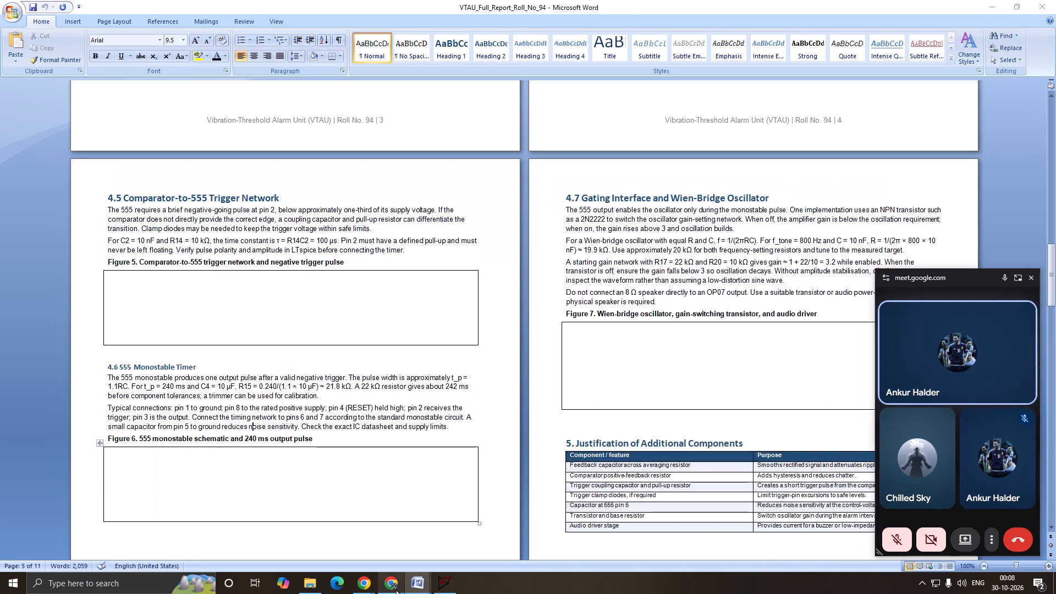
click(396, 590)
drag(390, 585, 382, 581)
click(361, 574)
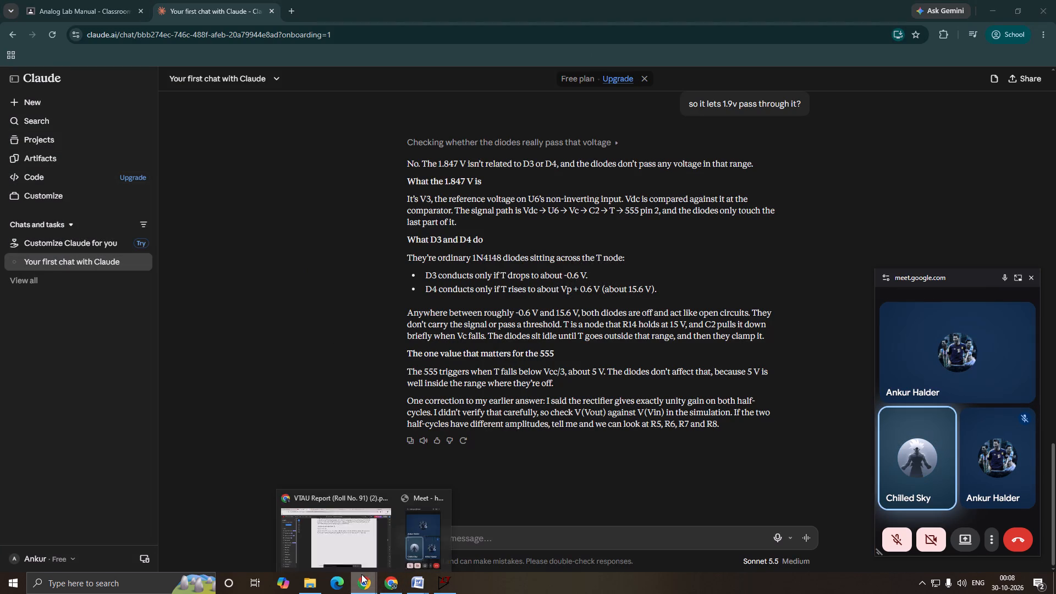
click(348, 553)
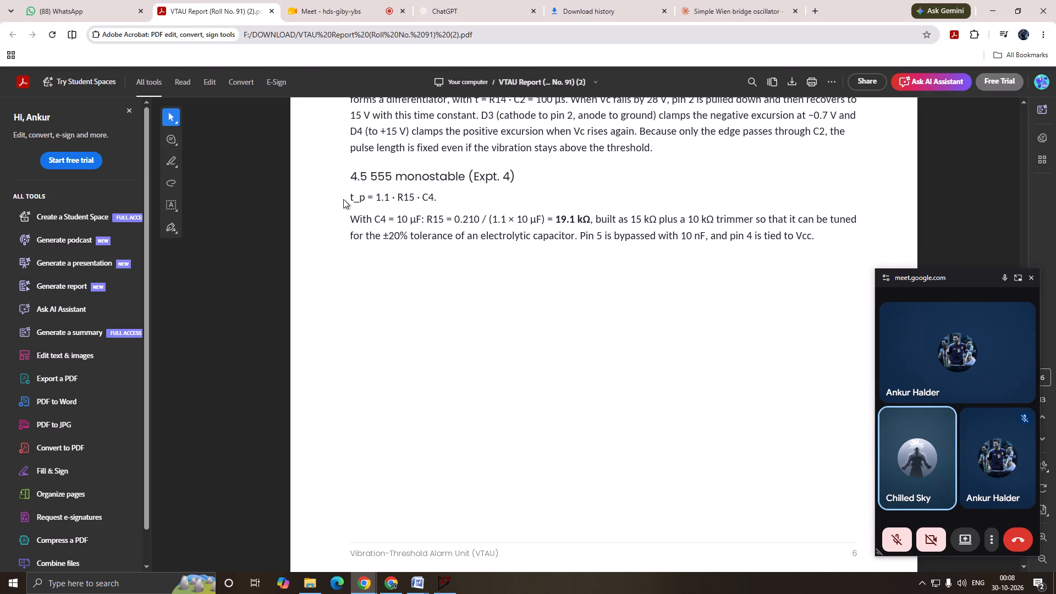
drag(346, 197, 824, 240)
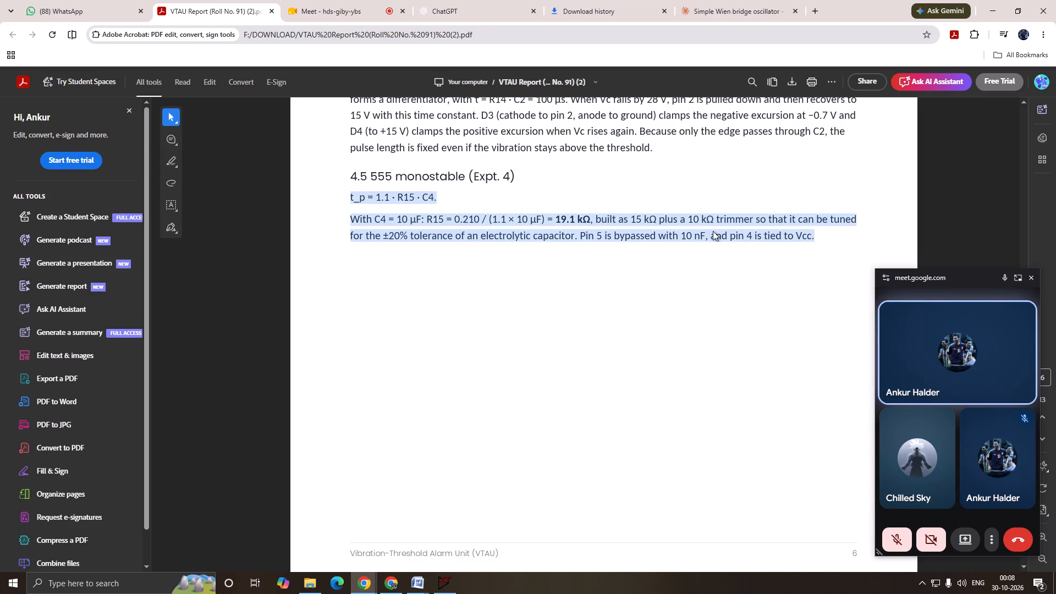
right_click(707, 231)
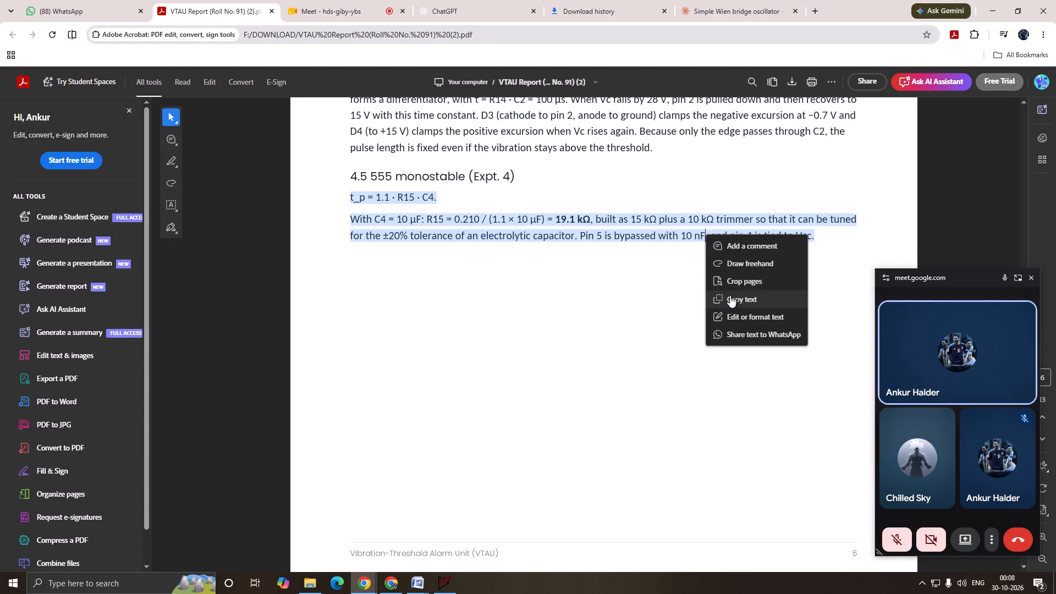
click(730, 295)
Switch to the Vibration document in Word and paste the copied text under the "555 Monostable Timer" heading.
scroll(694, 375, down, 15)
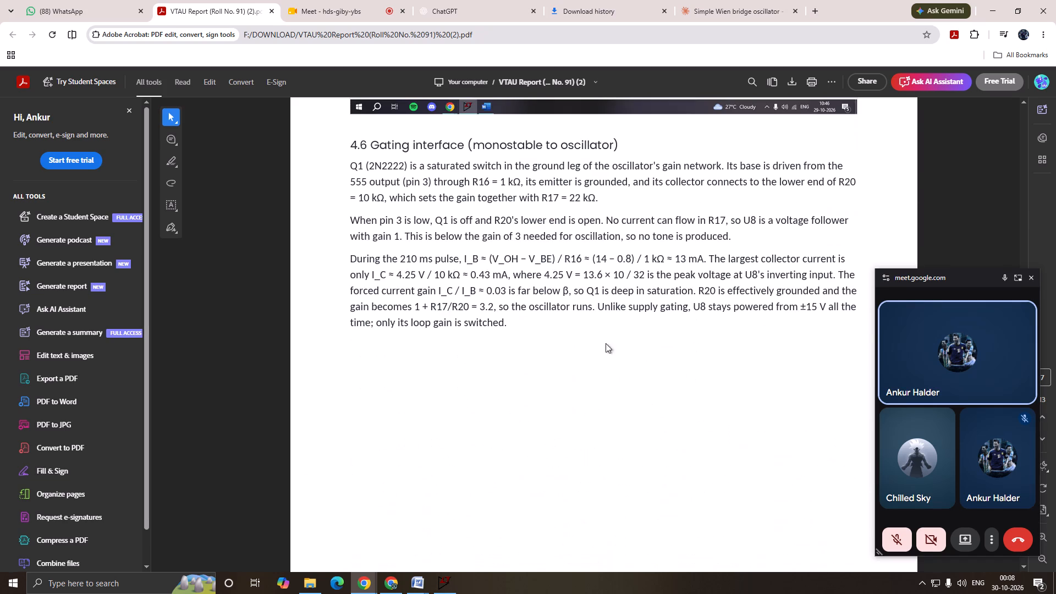
click(409, 584)
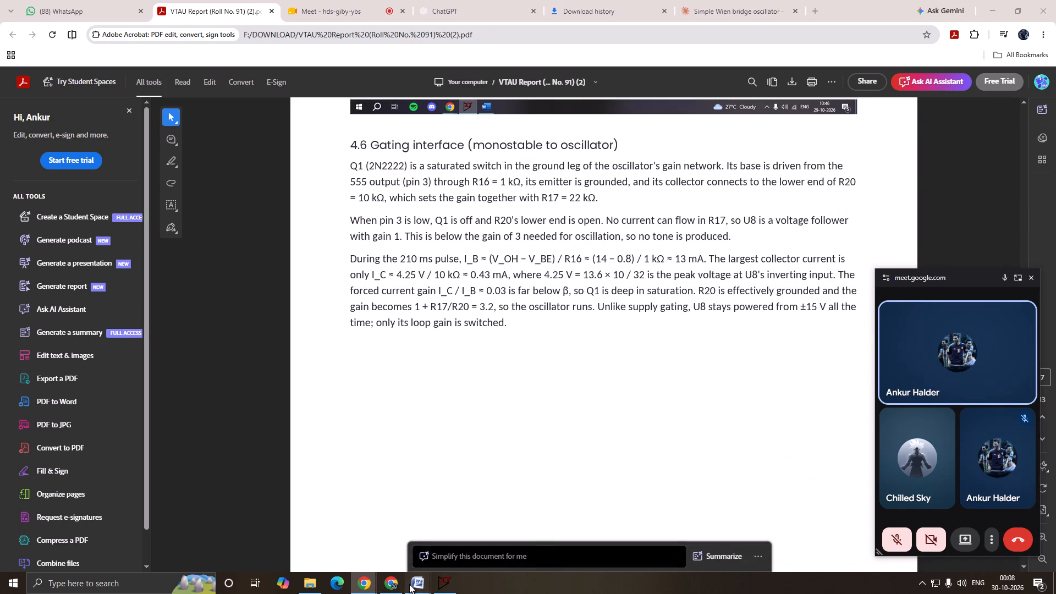
click(378, 546)
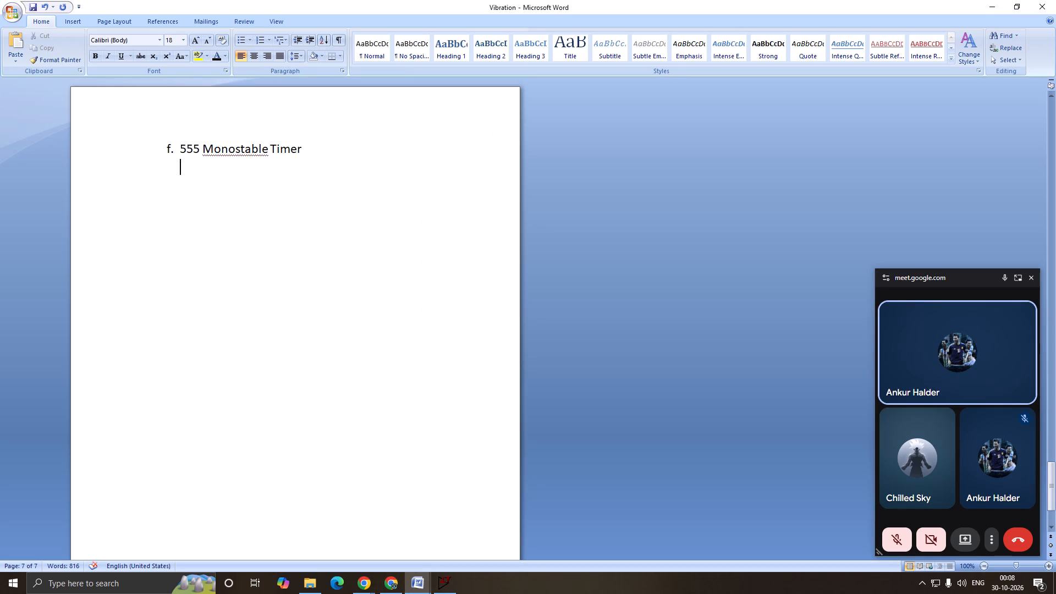
key(ctrl+v)
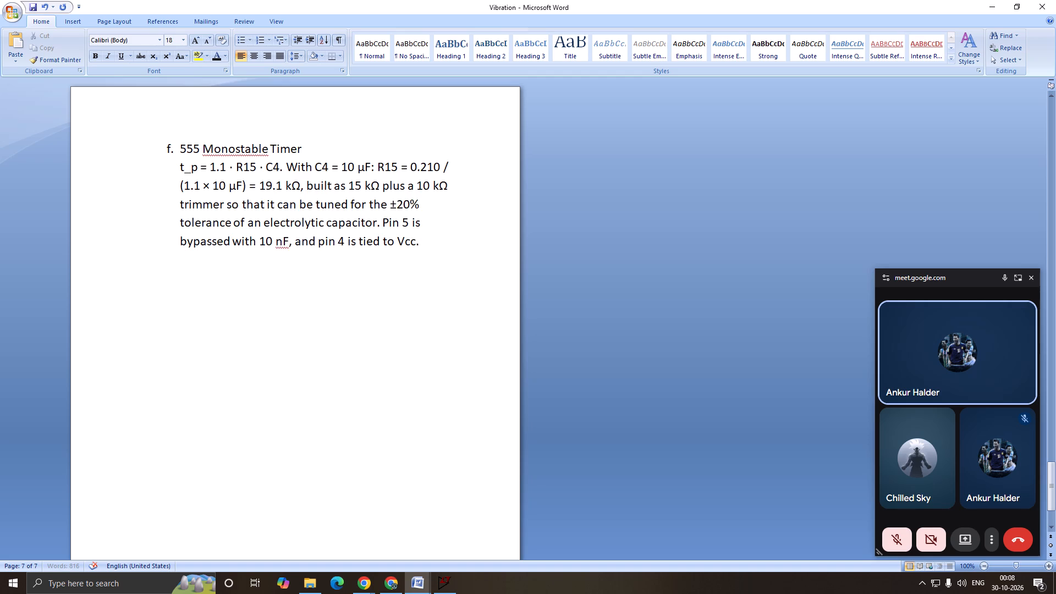
Set the font size of the pasted 555 monostable paragraph to 14.
drag(179, 168, 425, 239)
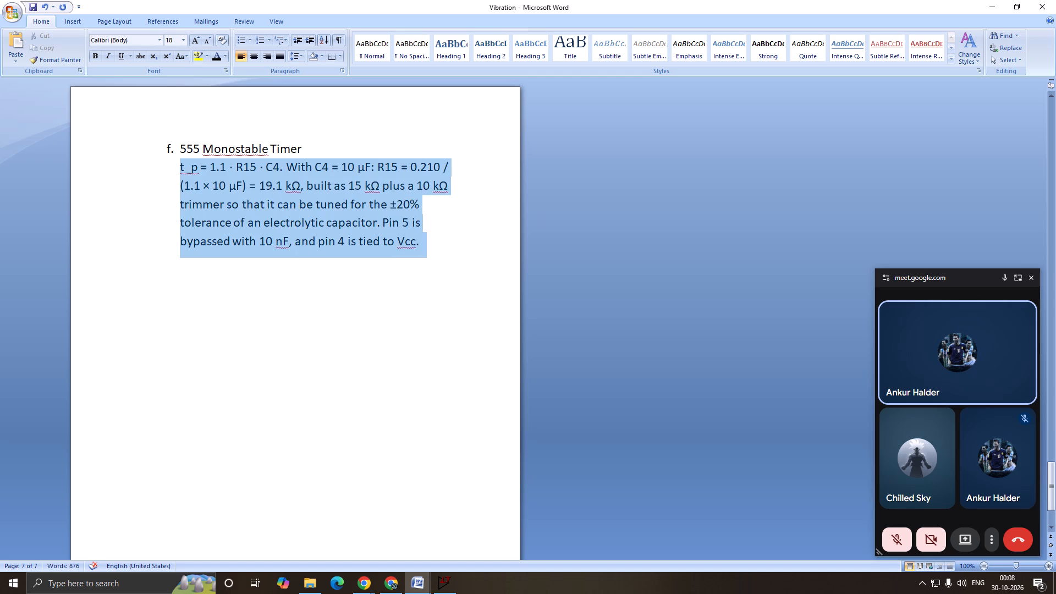
drag(425, 239, 426, 239)
right_click(280, 200)
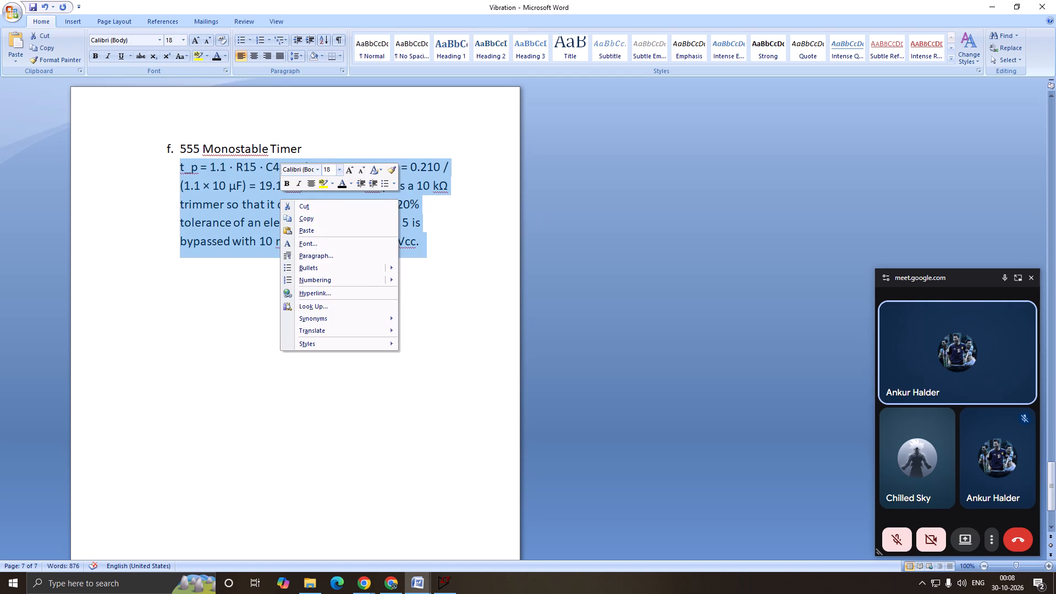
click(329, 168)
text(14)
key(Return)
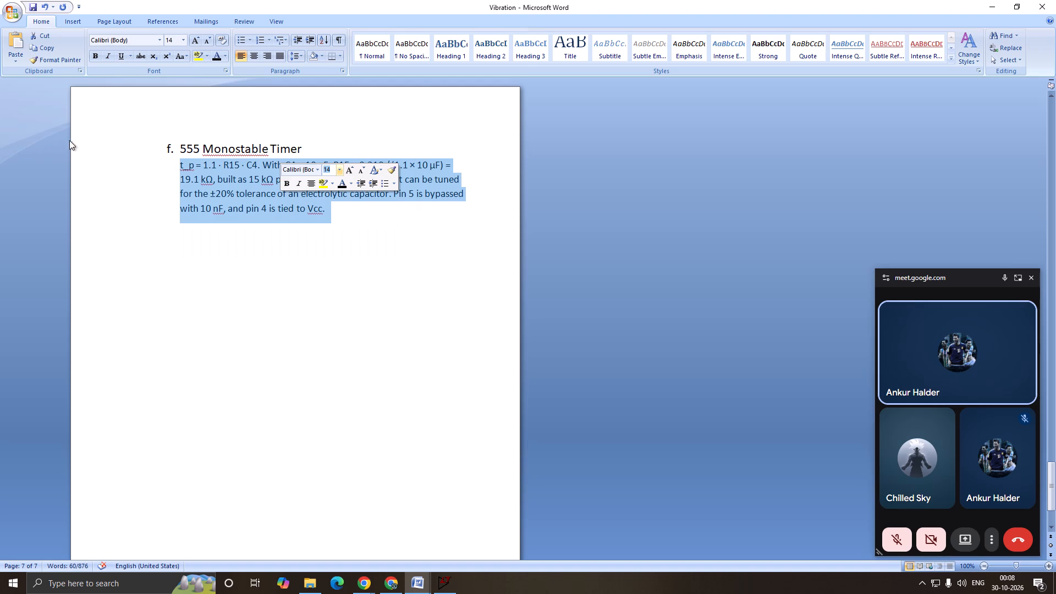
Remove the list indentation from the pasted paragraph so it starts at the page margin.
click(185, 172)
click(178, 166)
key(BackSpace)
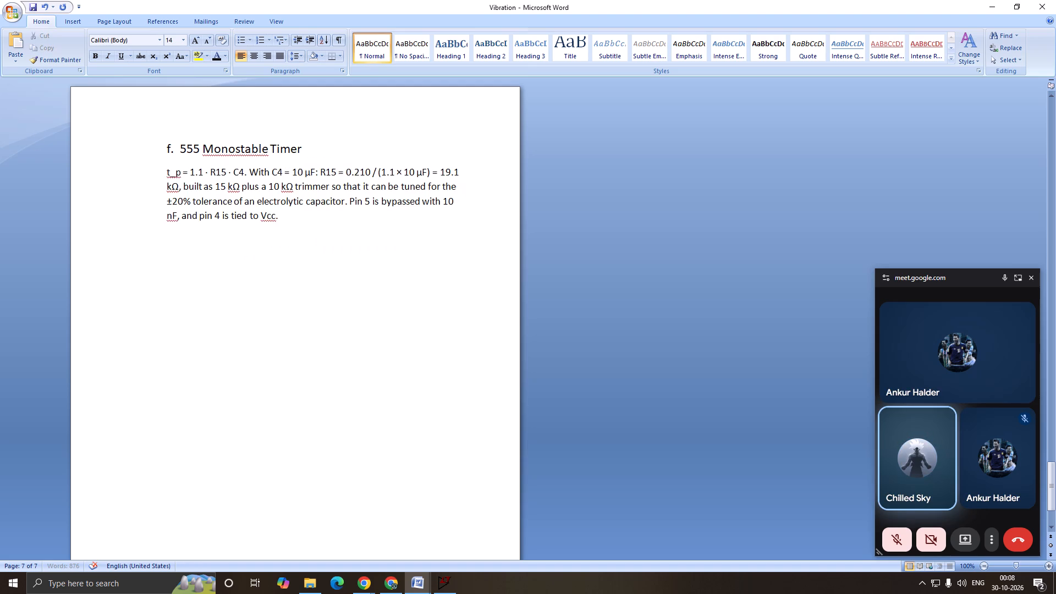
key(BackSpace)
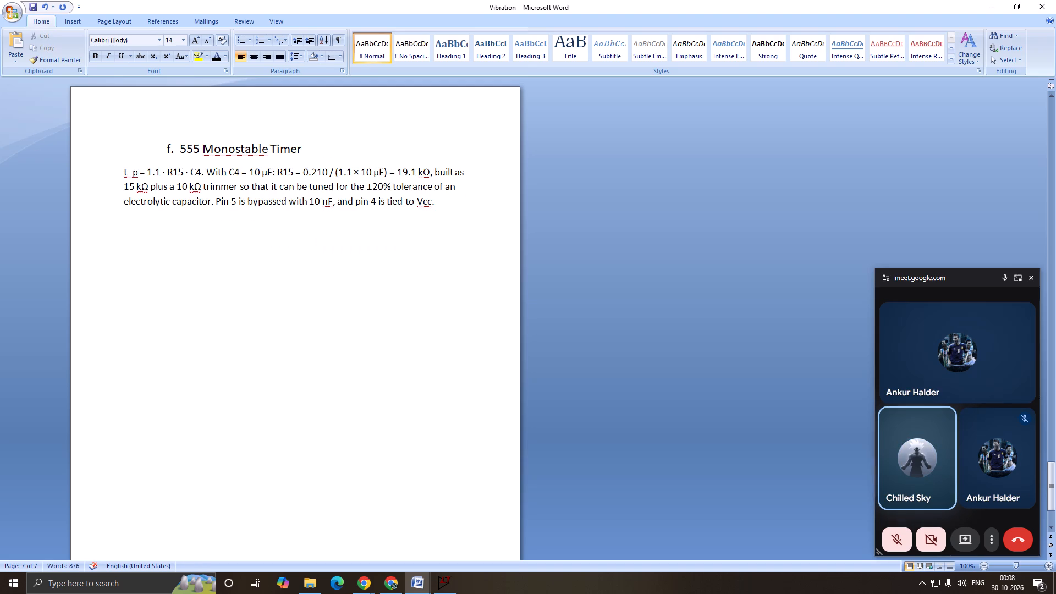
Insert an empty line without a list letter between the "555 Monostable Timer" heading and its paragraph.
key(Up)
key(Right)
key(Right)
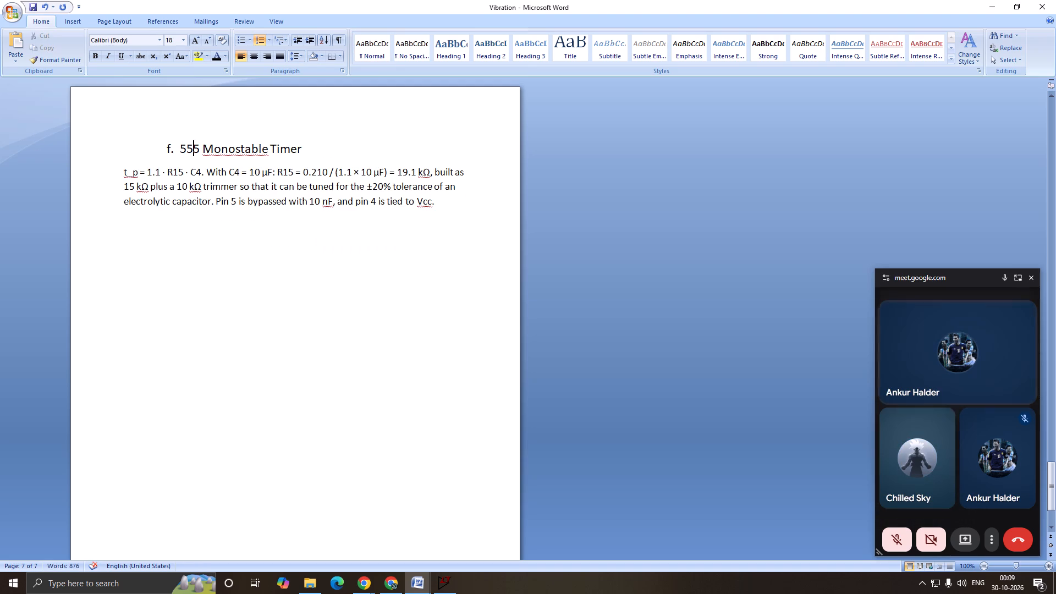
key(Down)
key(Up)
key(Right)
key(Right)
key(Right)
key(Right)
key(Right)
key(Right)
key(Right)
key(Right)
key(Right)
key(Right)
key(Right)
key(Right)
key(Right)
key(Right)
key(Right)
key(Right)
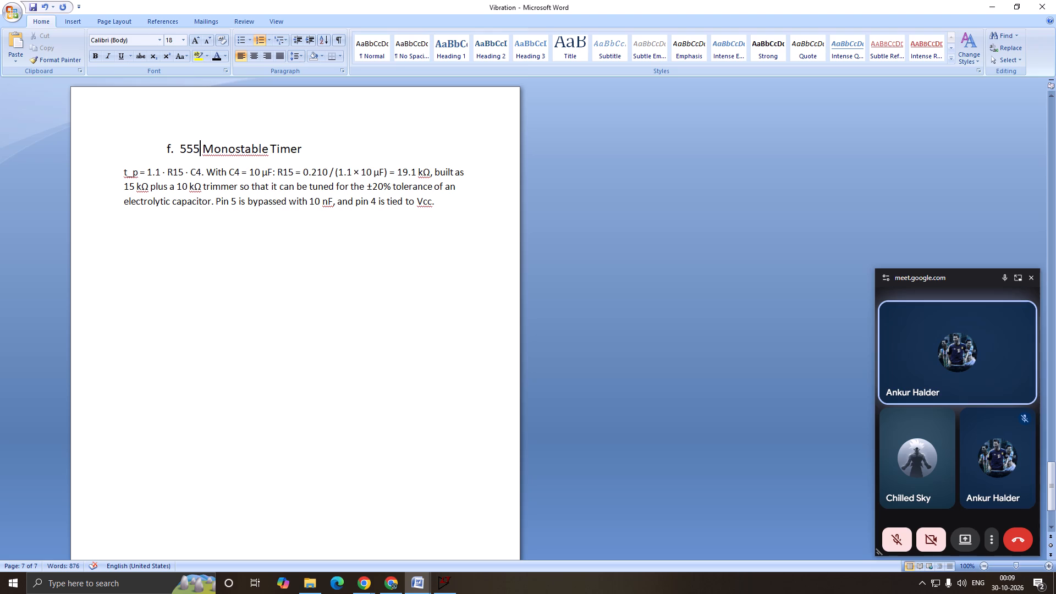
key(Right)
key(Right)
key(Return)
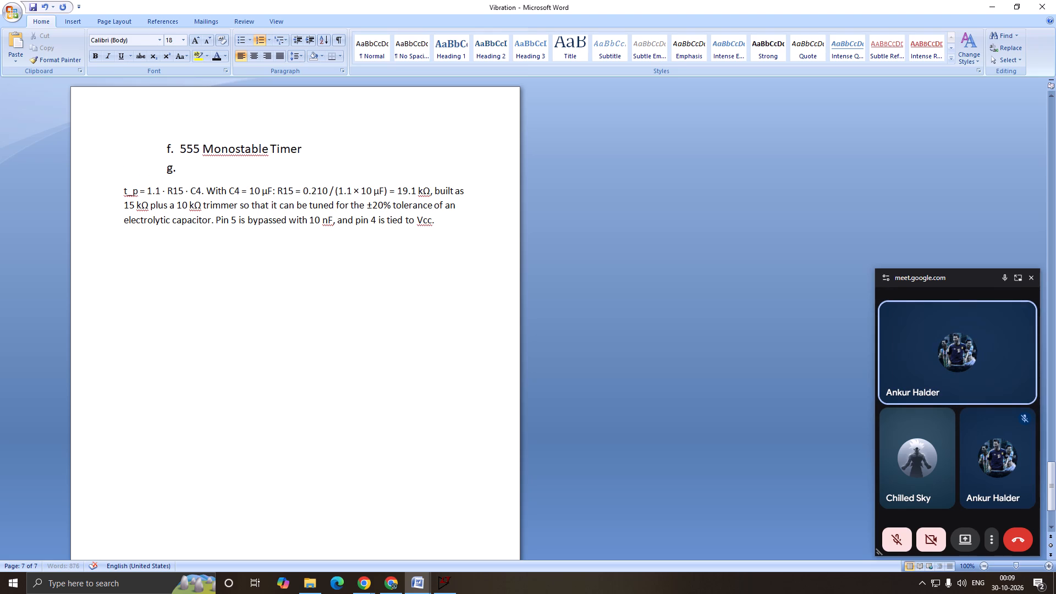
key(BackSpace)
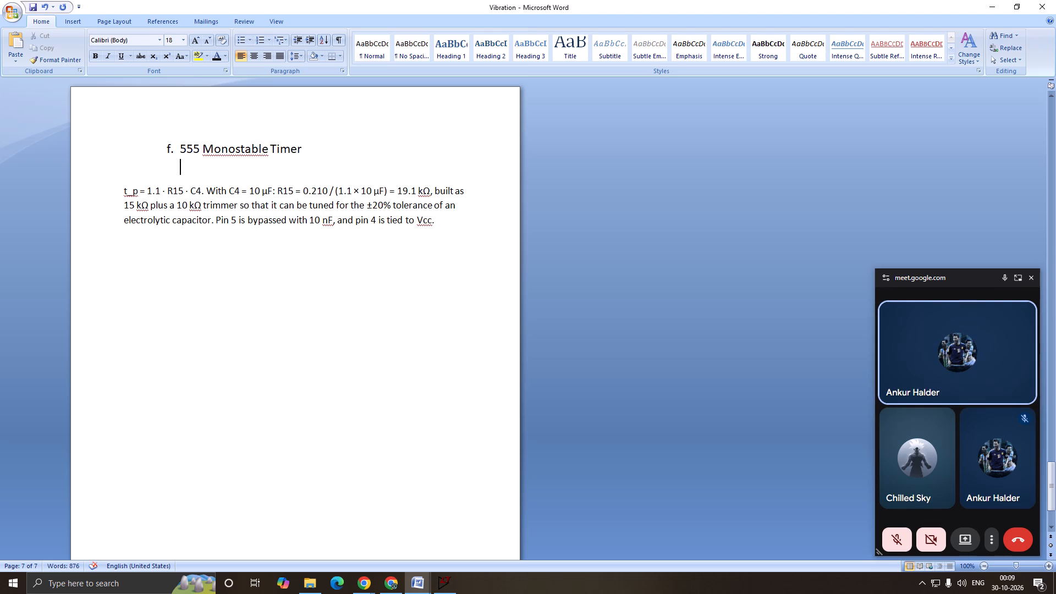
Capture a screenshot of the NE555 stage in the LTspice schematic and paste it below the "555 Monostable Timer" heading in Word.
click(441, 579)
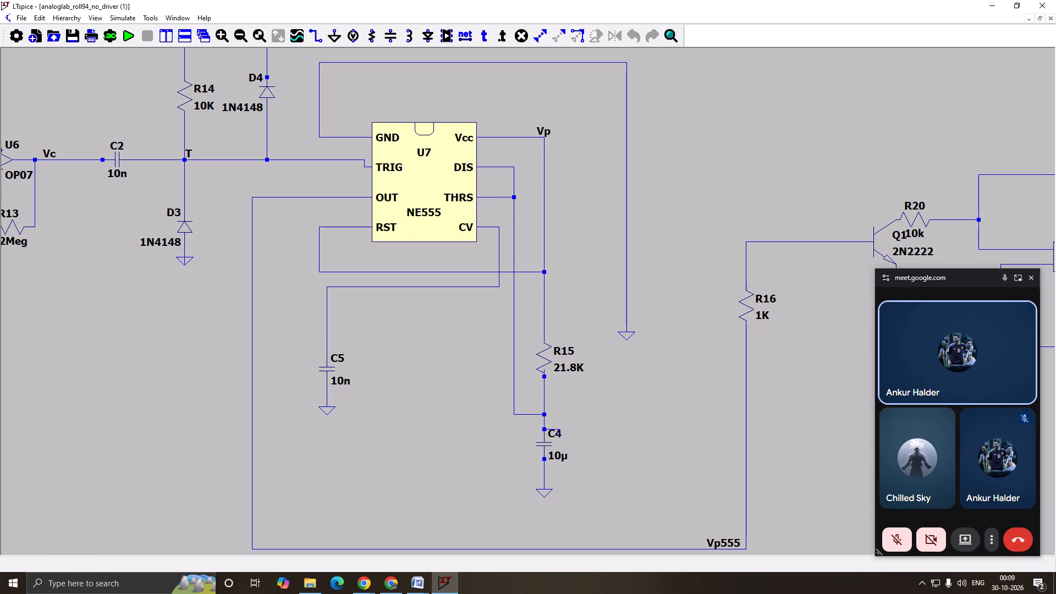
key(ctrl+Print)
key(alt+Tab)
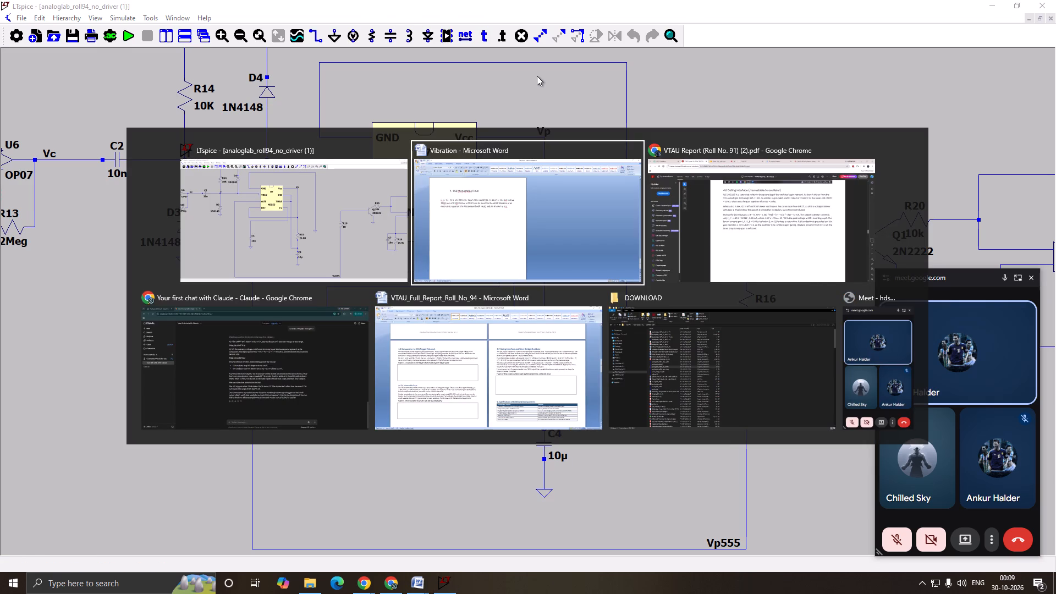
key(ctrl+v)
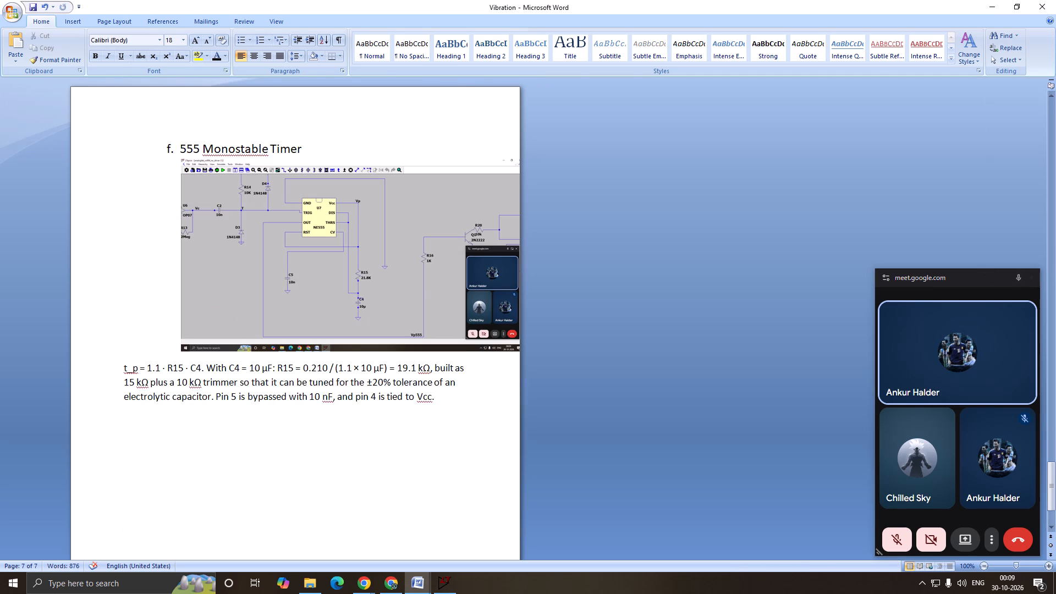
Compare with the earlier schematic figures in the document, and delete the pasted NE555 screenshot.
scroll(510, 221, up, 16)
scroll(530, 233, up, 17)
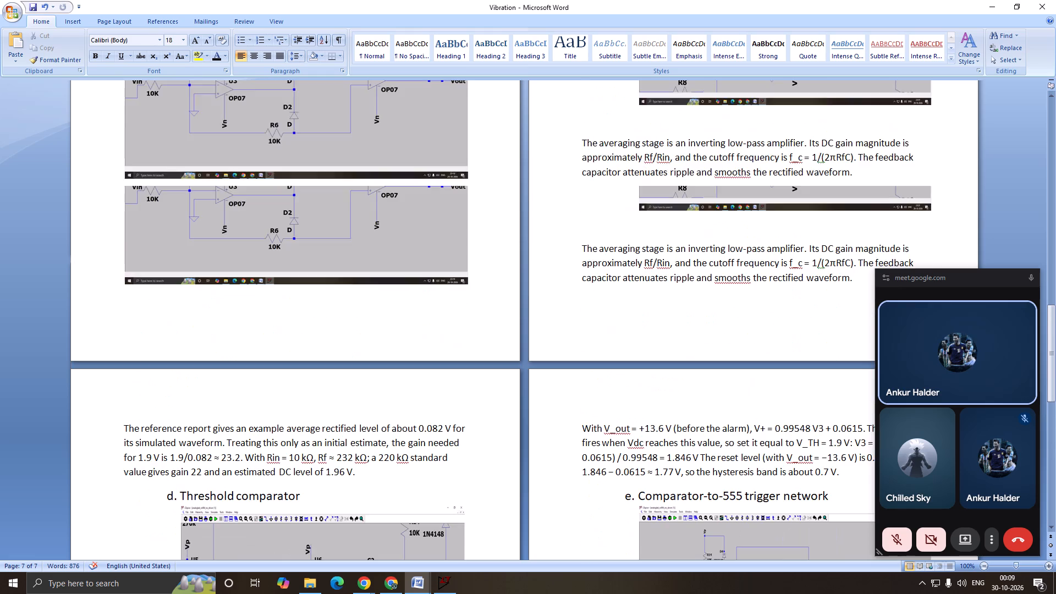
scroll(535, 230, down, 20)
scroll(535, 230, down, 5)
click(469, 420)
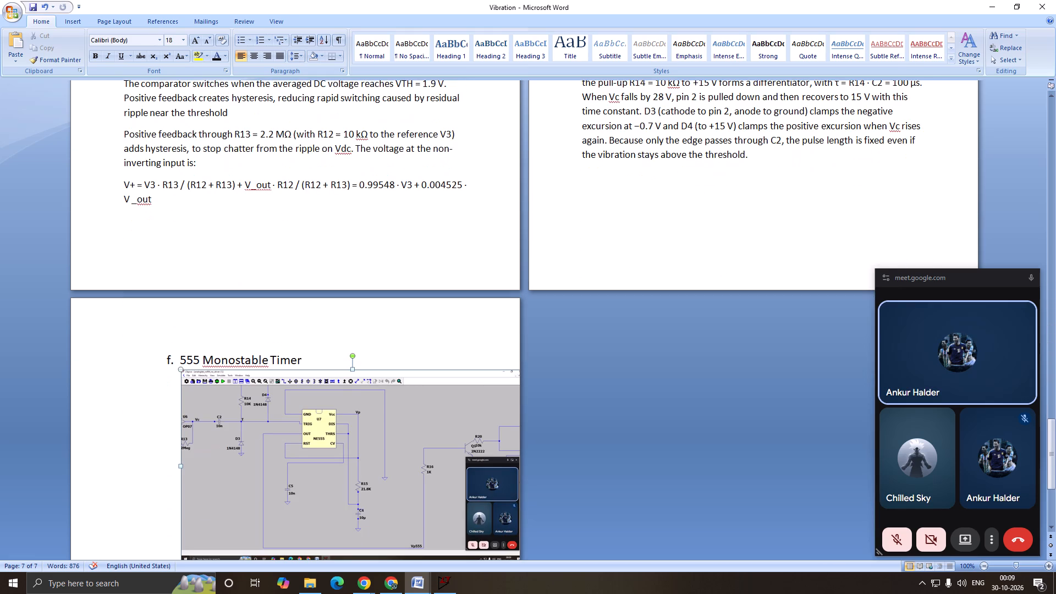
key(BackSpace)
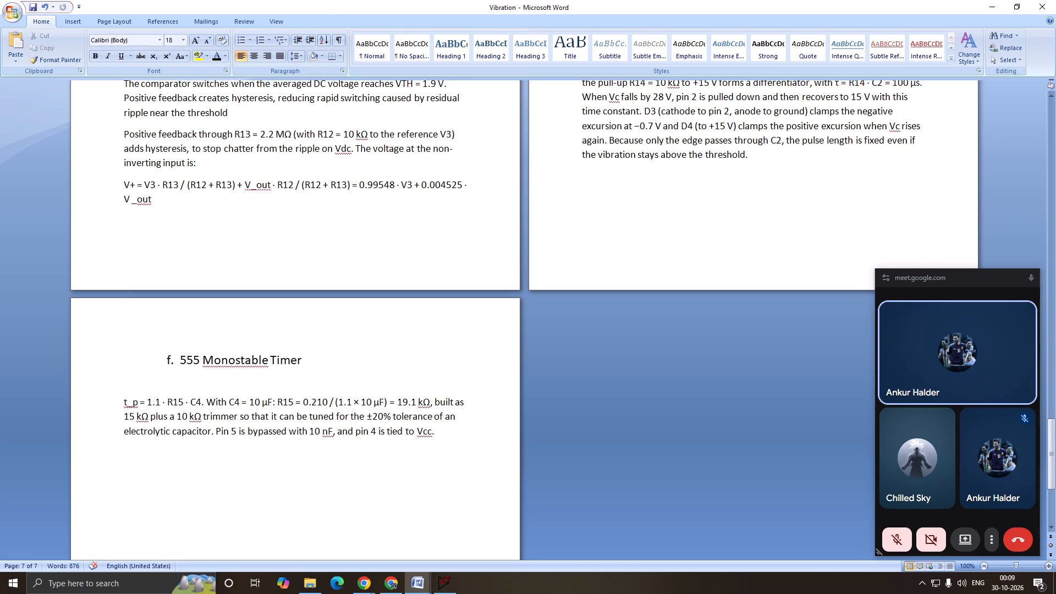
Switch back to the NE555 stage of the analoglab_roll94_no_driver schematic in LTspice.
click(449, 587)
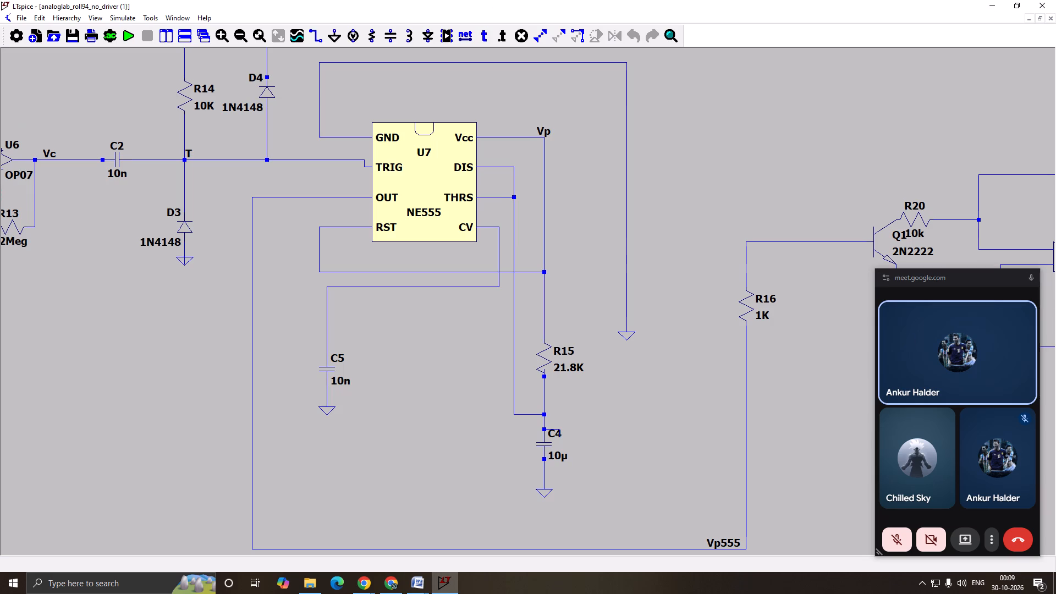
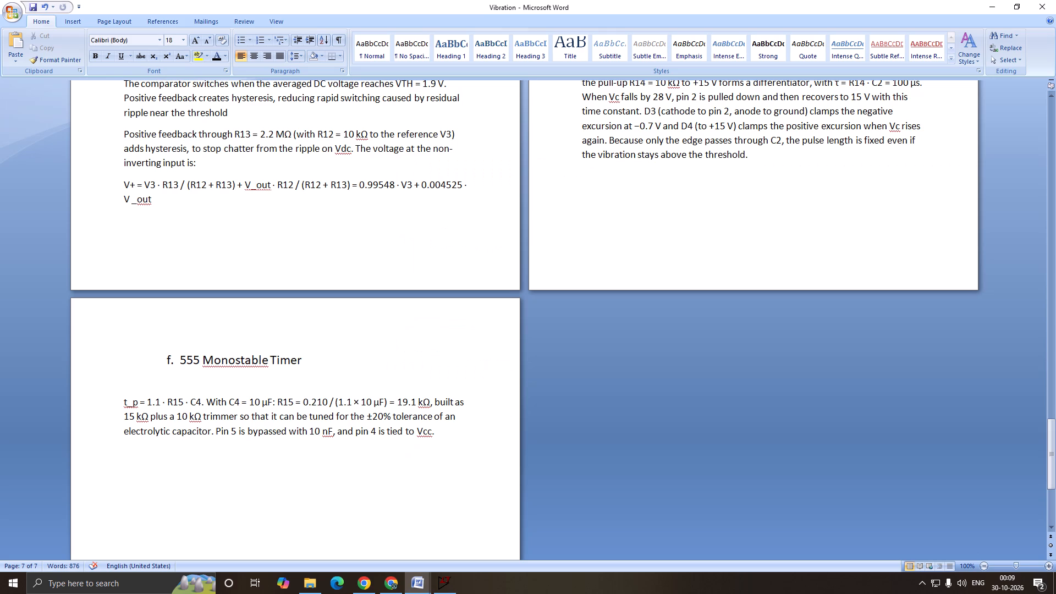
Paste the new NE555 schematic screenshot below the "555 Monostable Timer" heading and narrow it to fit within the page width.
key(ctrl+v)
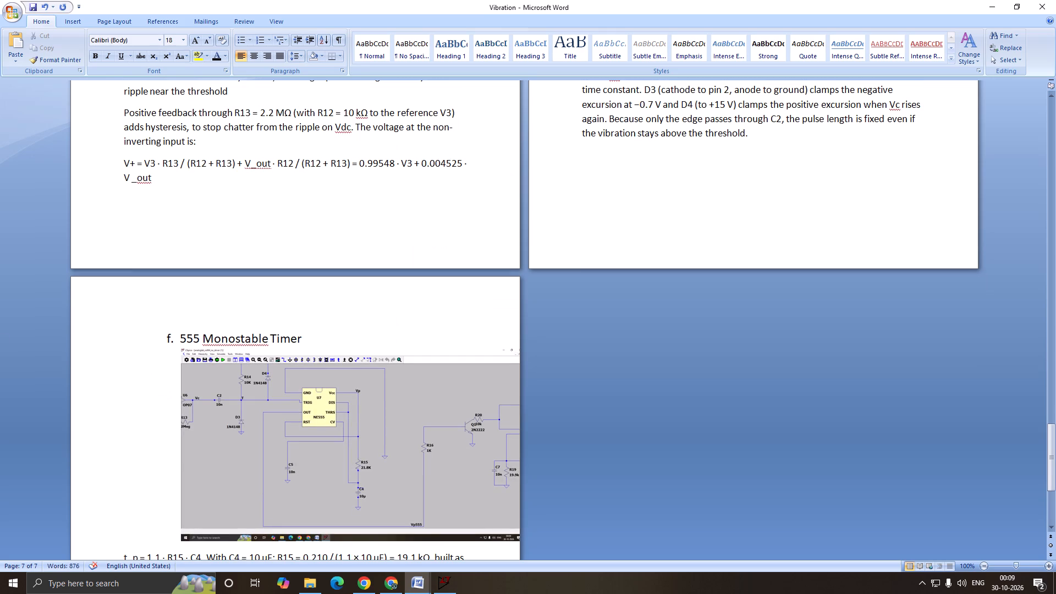
click(184, 440)
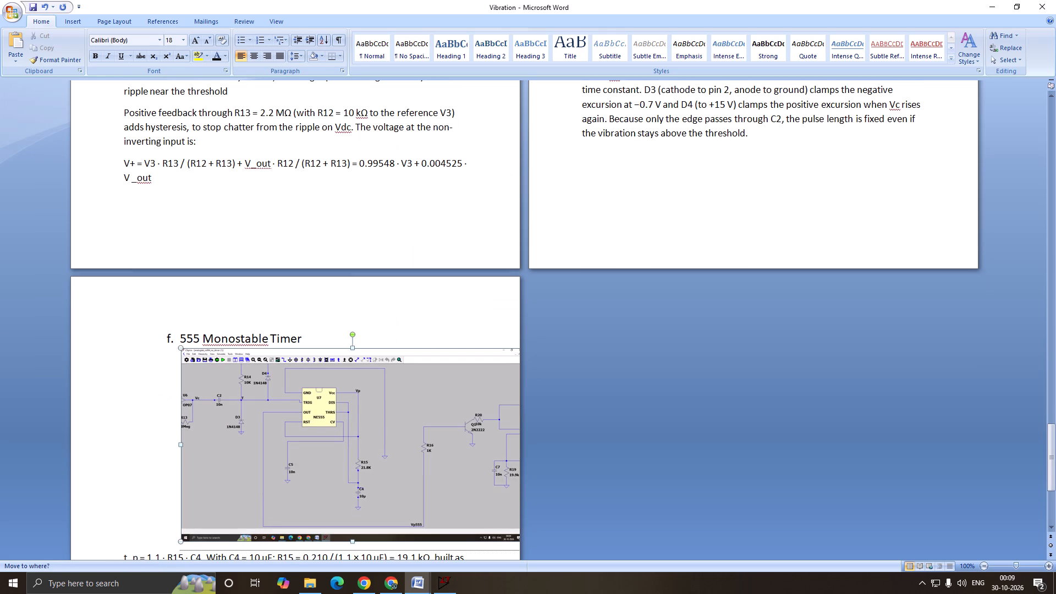
drag(183, 444, 229, 444)
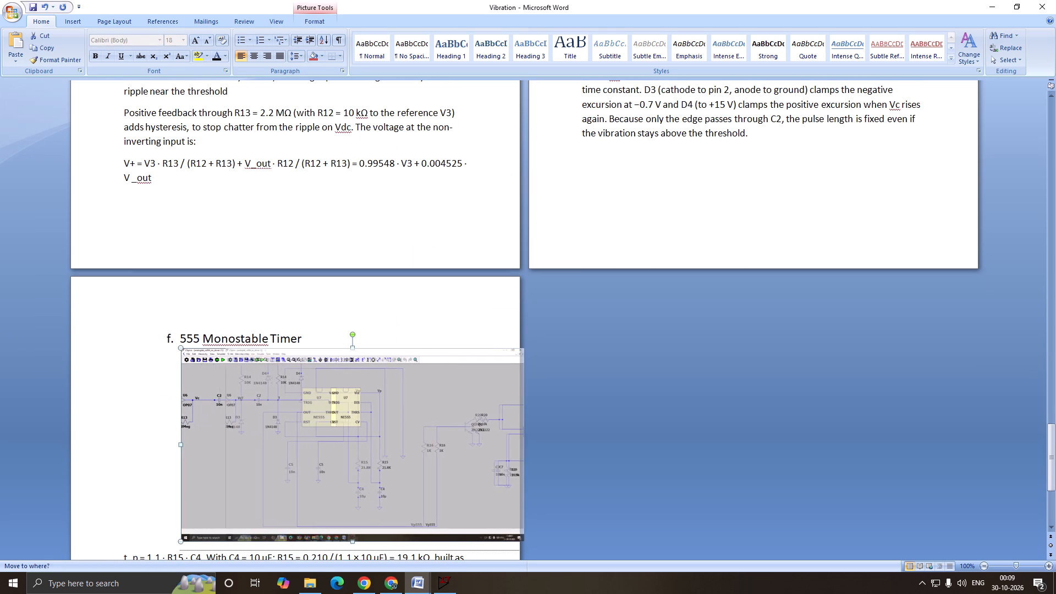
drag(229, 444, 230, 444)
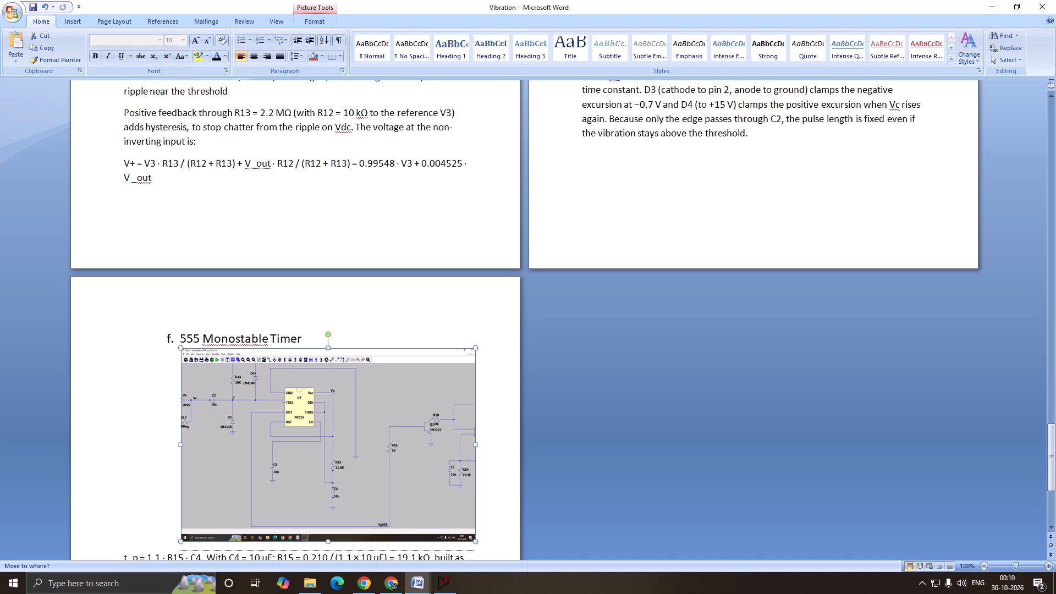
Place the text cursor in the R15 calculation on the first line of the paragraph below the NE555 figure.
scroll(211, 355, down, 1)
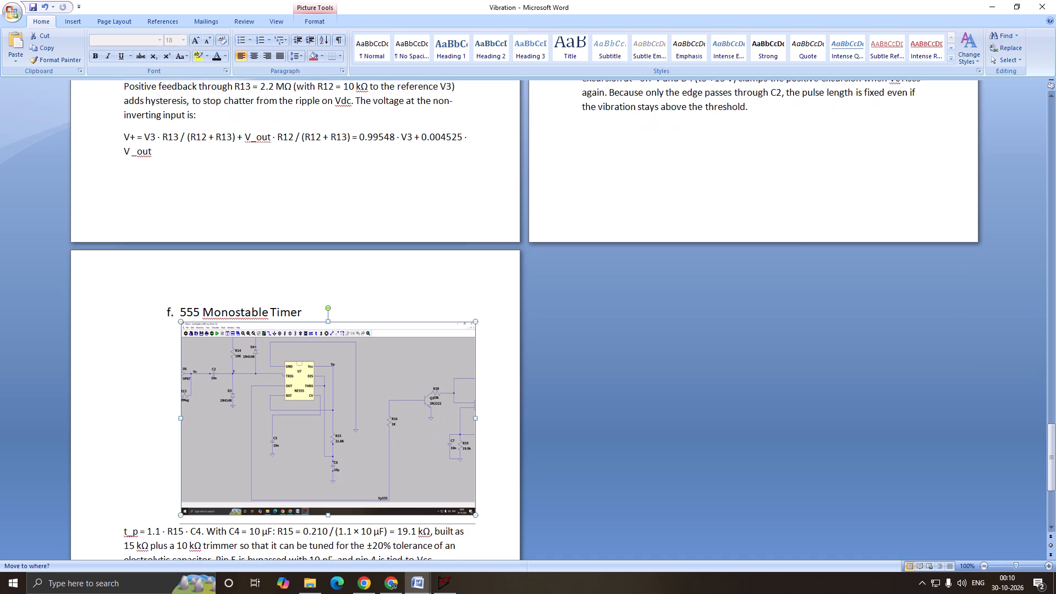
scroll(218, 353, down, 6)
click(345, 383)
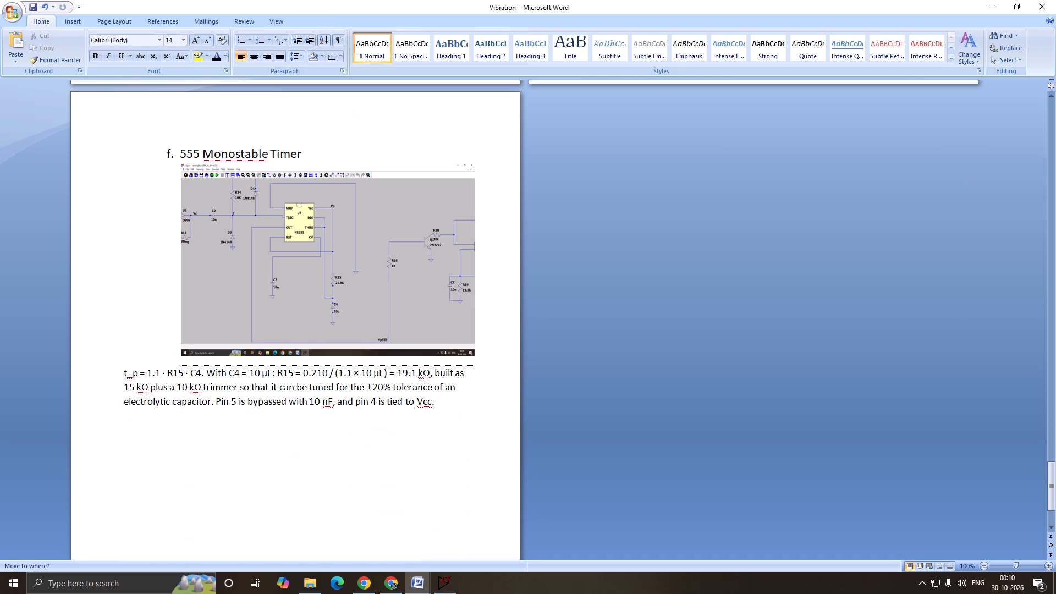
click(323, 373)
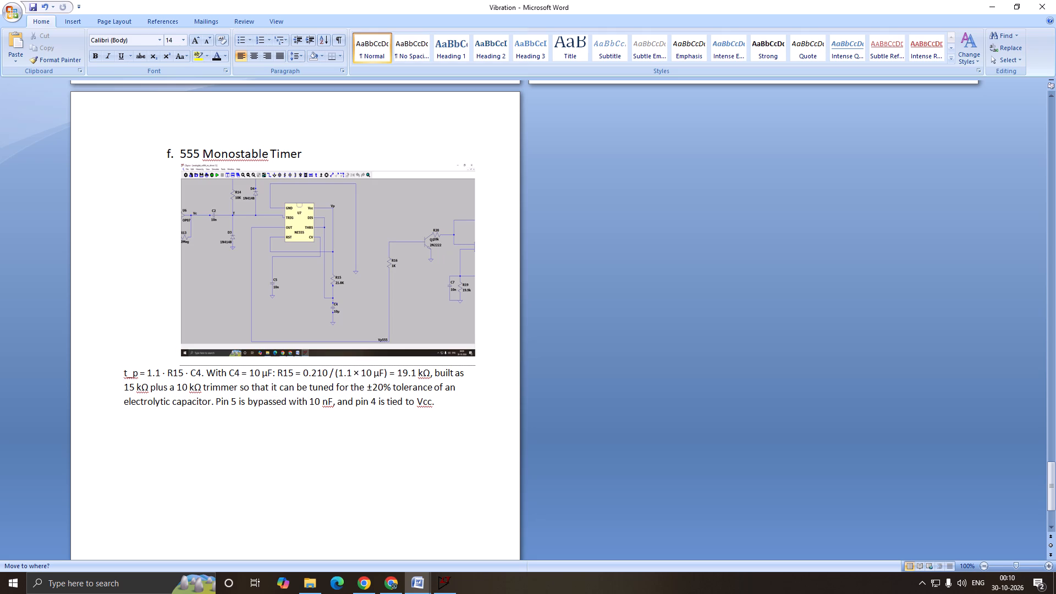
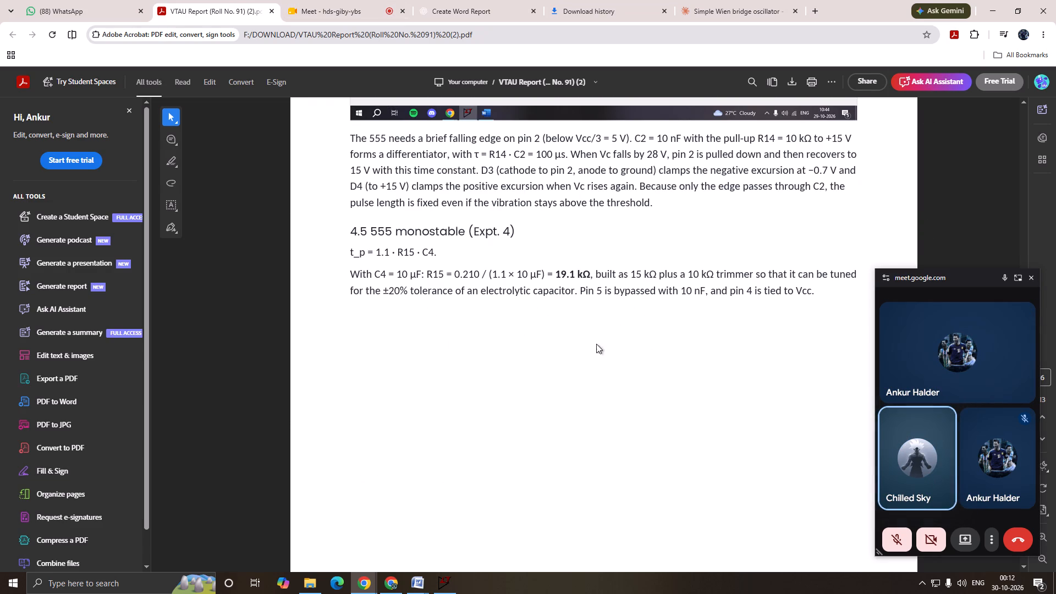
scroll(605, 346, down, 12)
scroll(605, 345, up, 2)
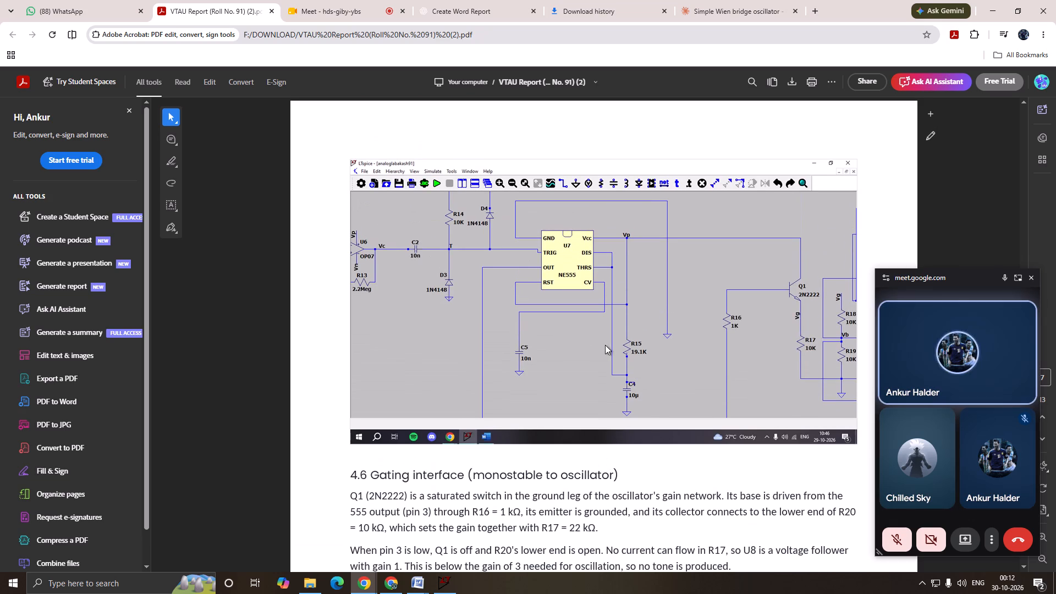
scroll(727, 294, down, 8)
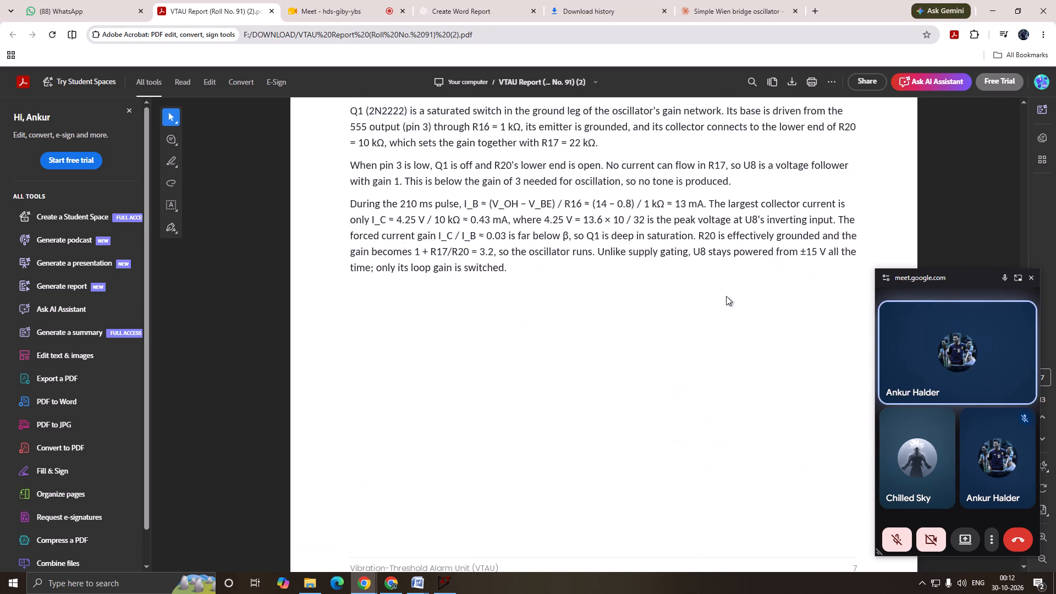
scroll(726, 296, down, 8)
scroll(725, 298, up, 16)
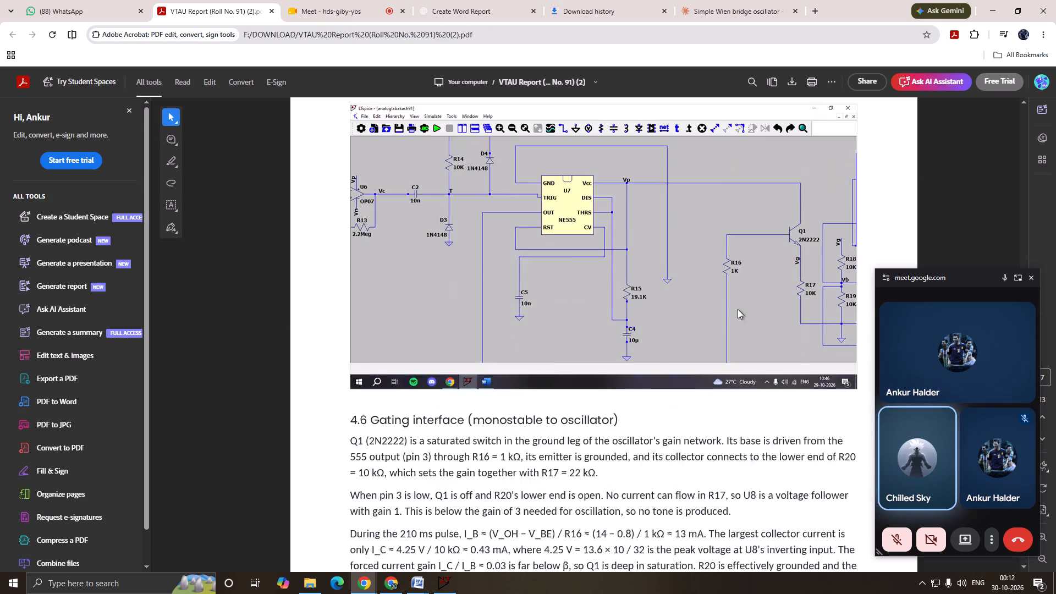
scroll(738, 309, up, 18)
scroll(738, 310, down, 1)
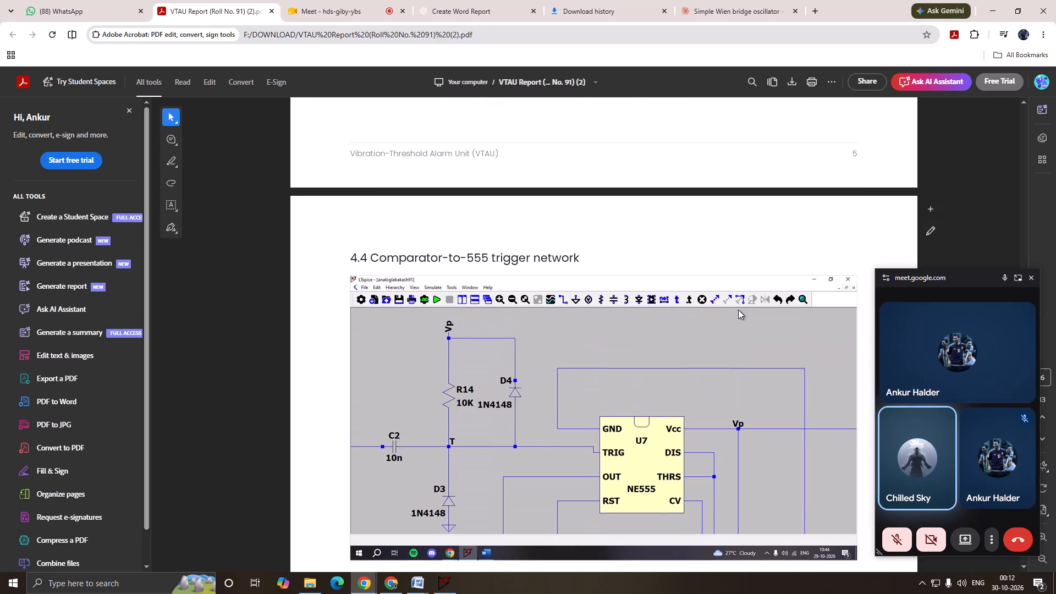
scroll(738, 310, down, 5)
scroll(679, 403, down, 11)
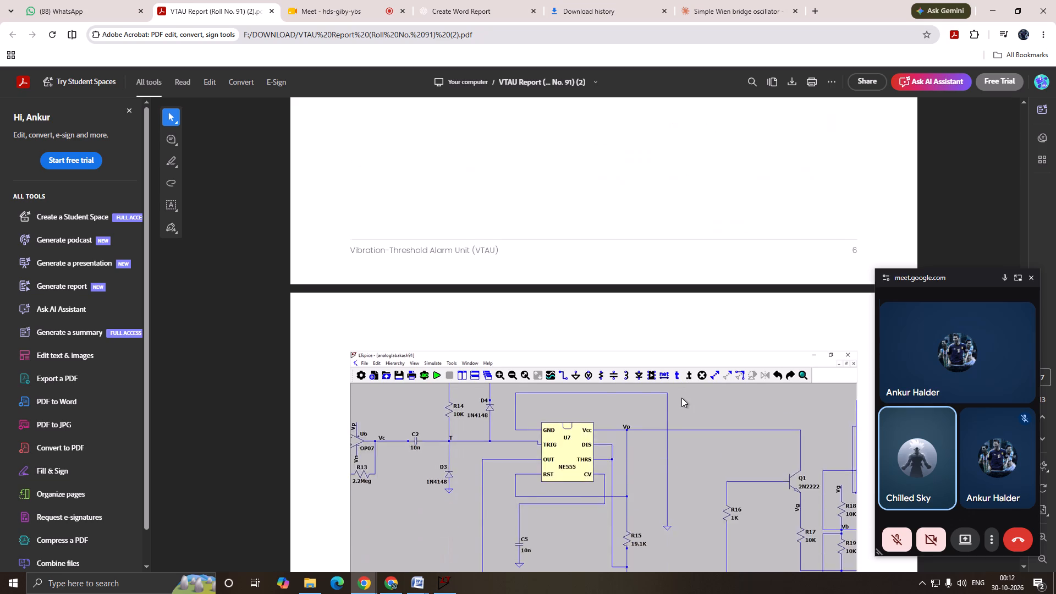
scroll(682, 393, down, 7)
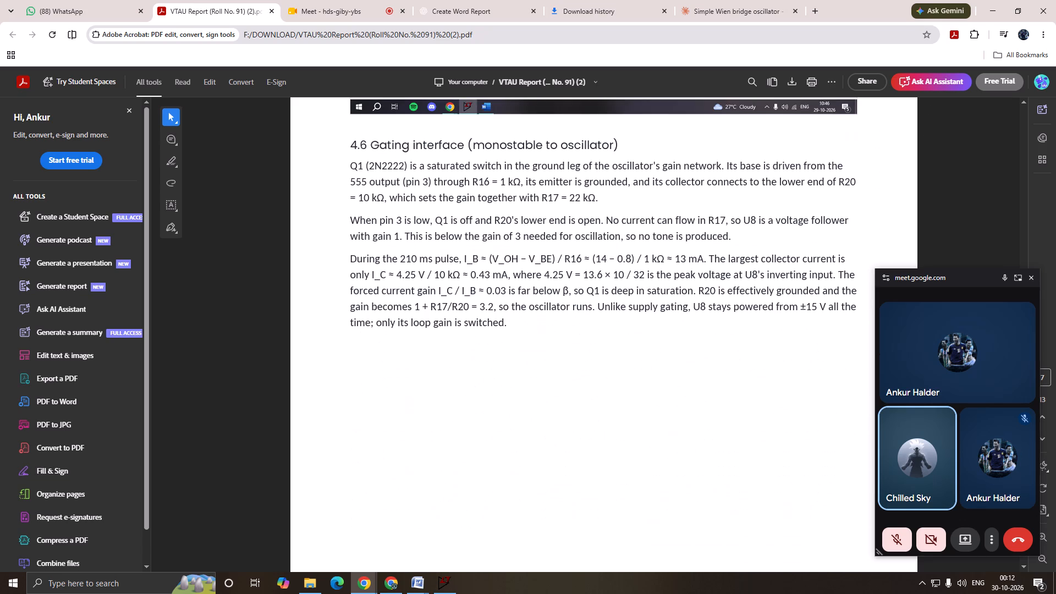
scroll(683, 392, up, 8)
scroll(682, 391, down, 5)
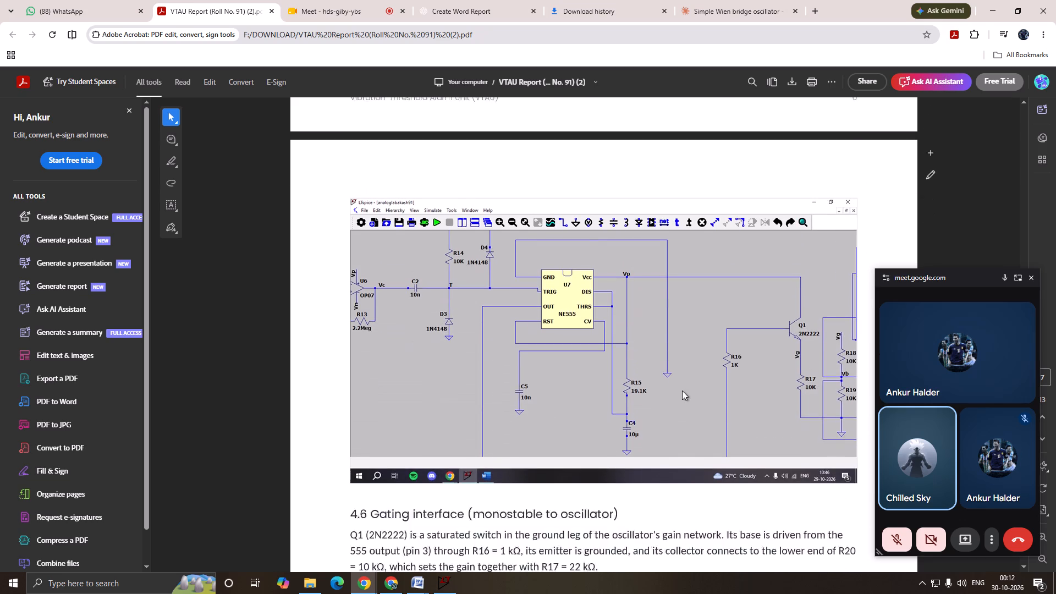
scroll(682, 391, down, 12)
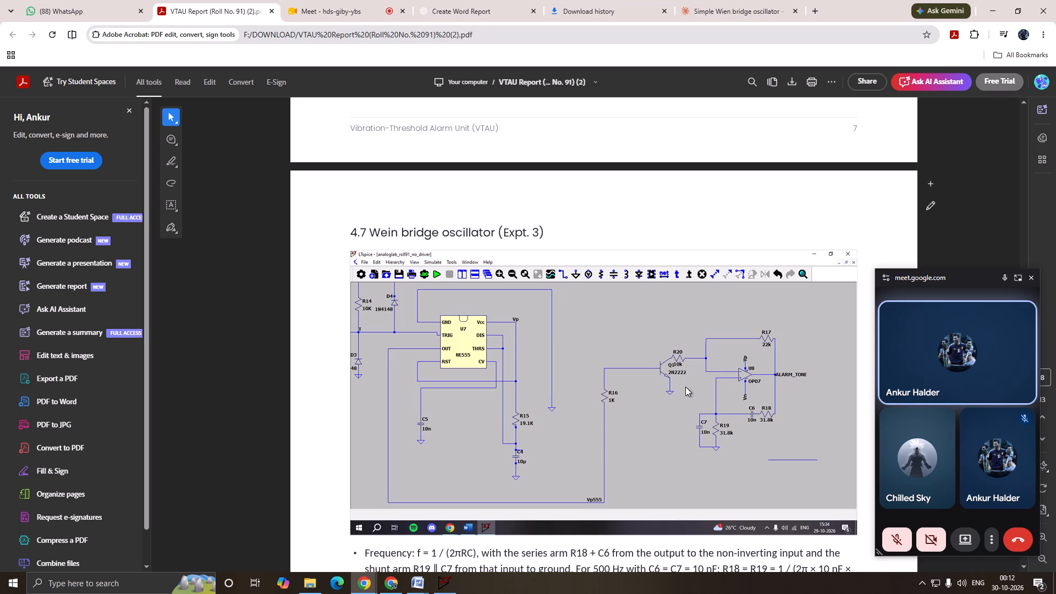
scroll(684, 387, up, 6)
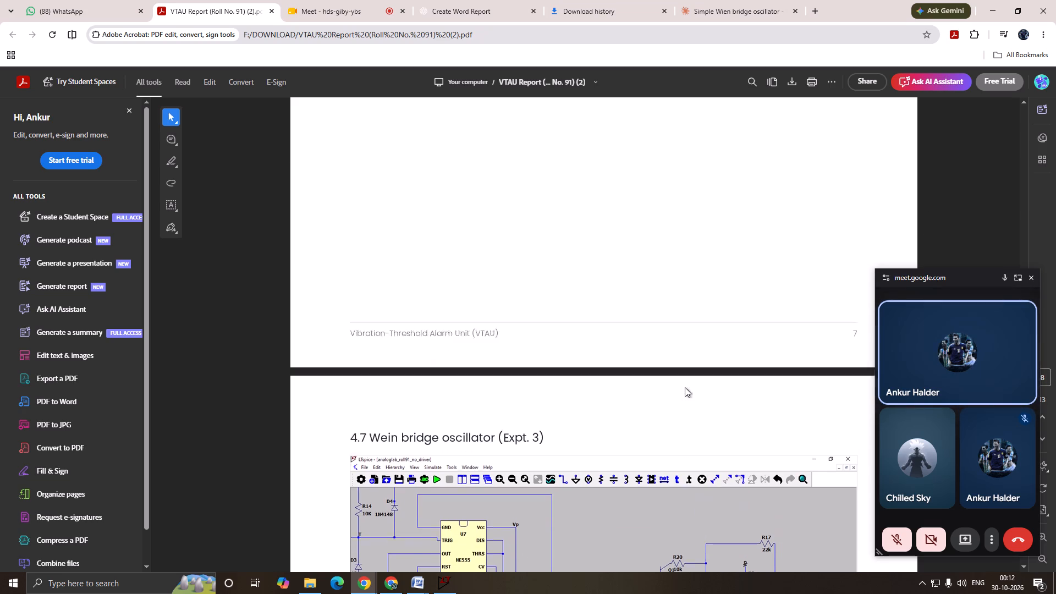
scroll(685, 387, up, 6)
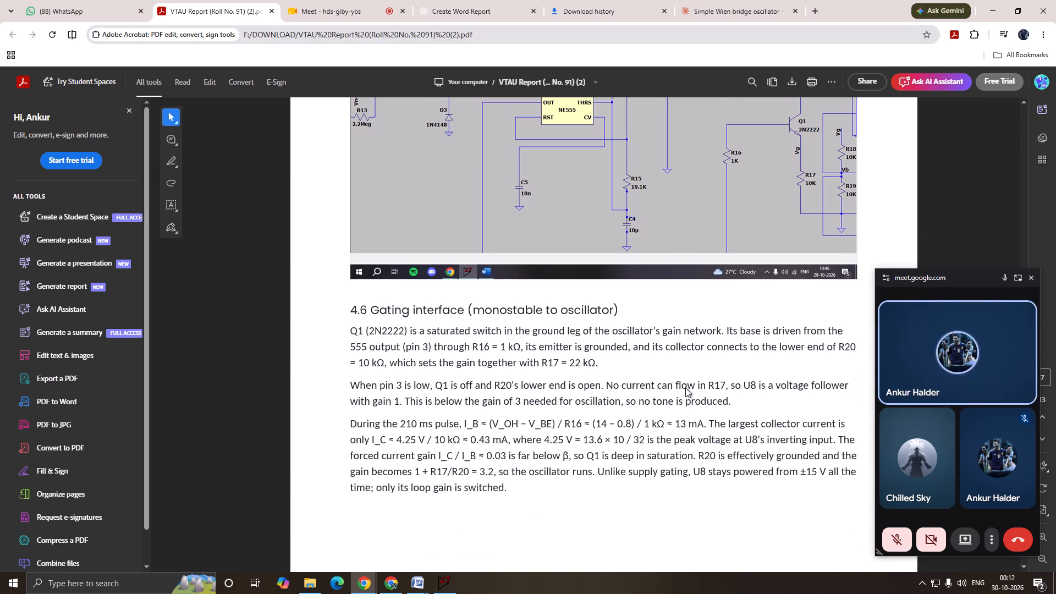
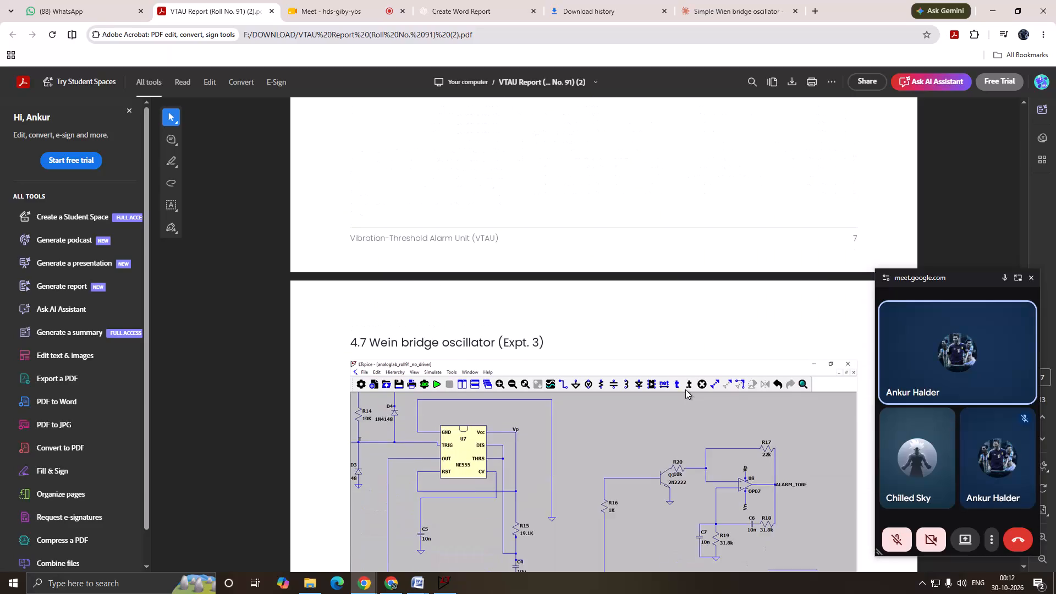
Below the 555 monostable calculation in the Vibration Word document, add the lettered heading "g. Wein Bridge Oscillator".
scroll(685, 389, down, 4)
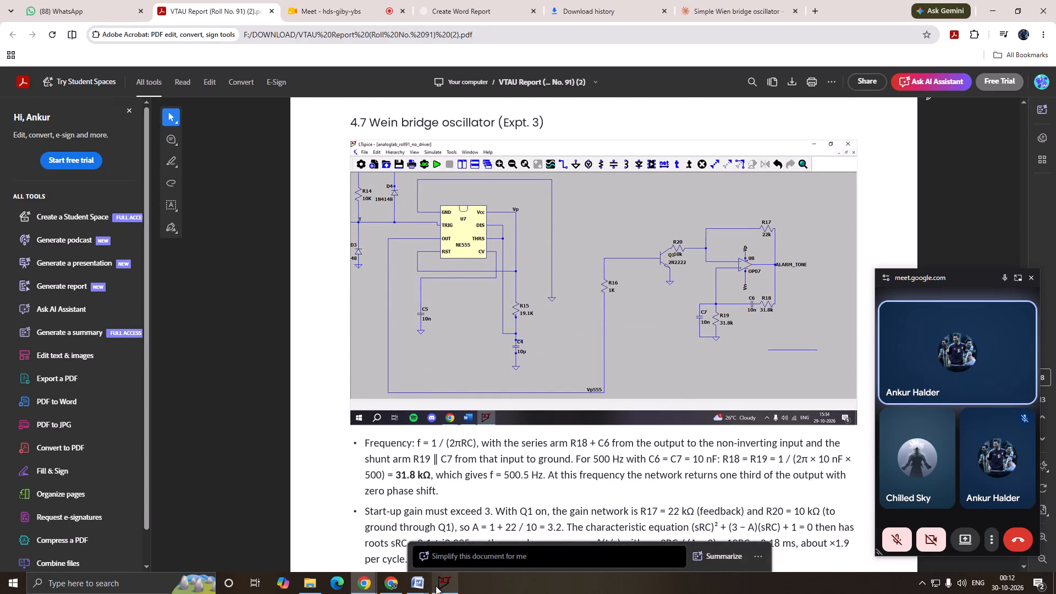
click(414, 580)
click(329, 539)
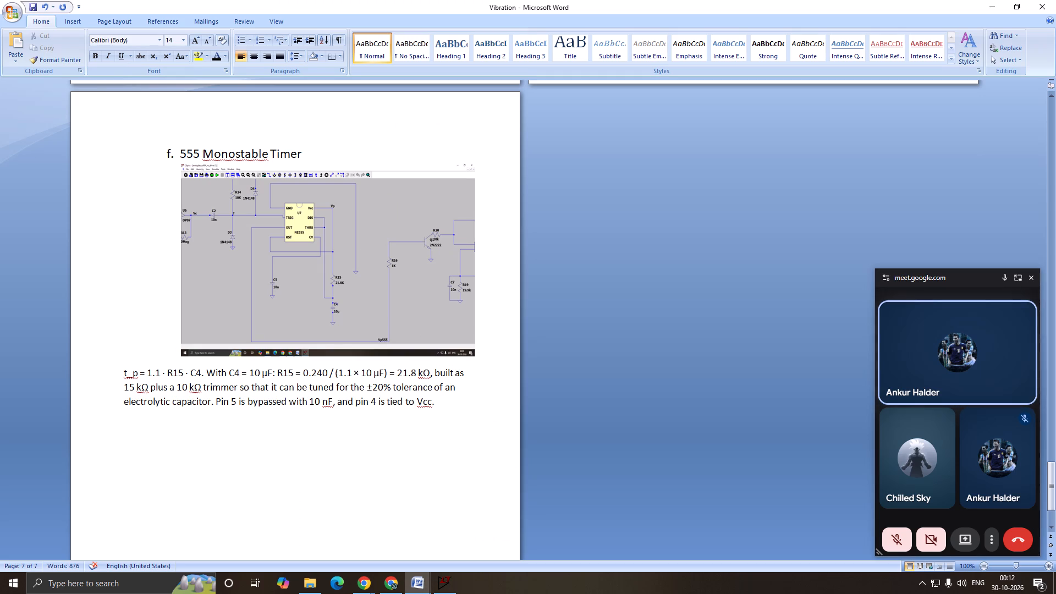
click(456, 412)
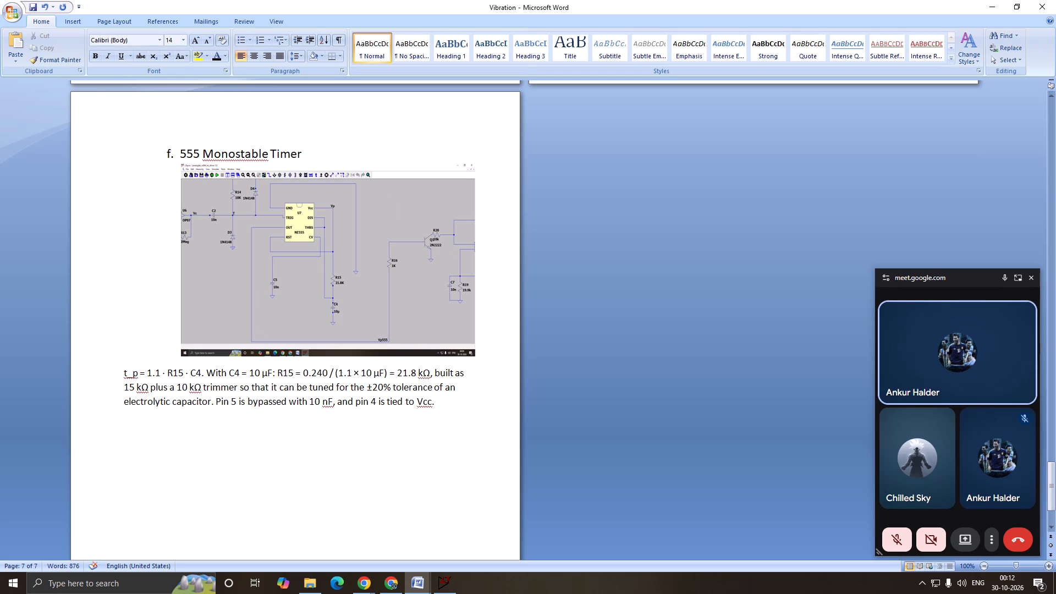
key(Return)
key(g)
text(.)
key(space)
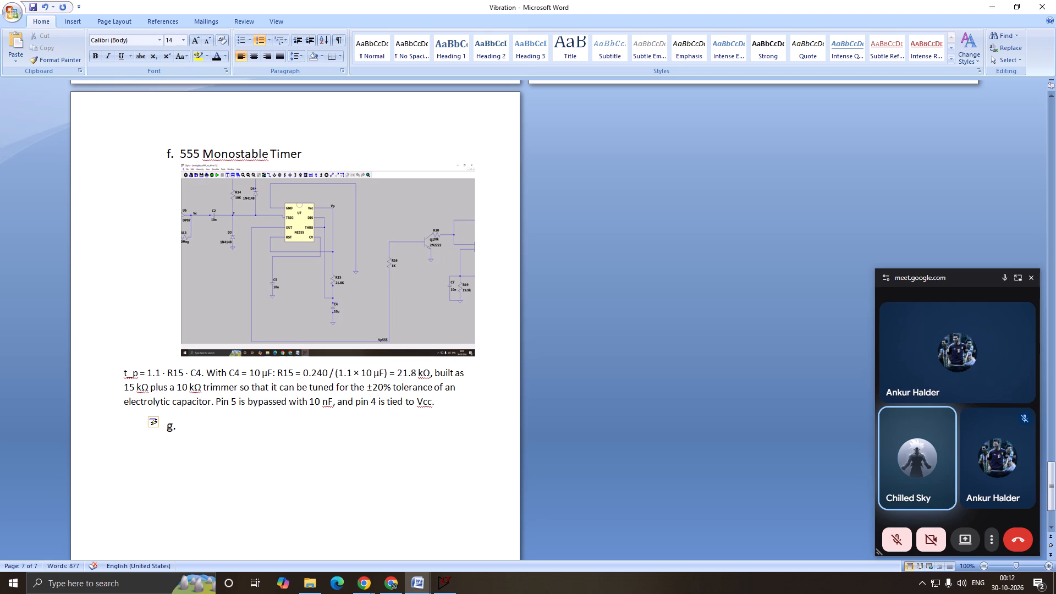
text(WE)
key(BackSpace)
key(e)
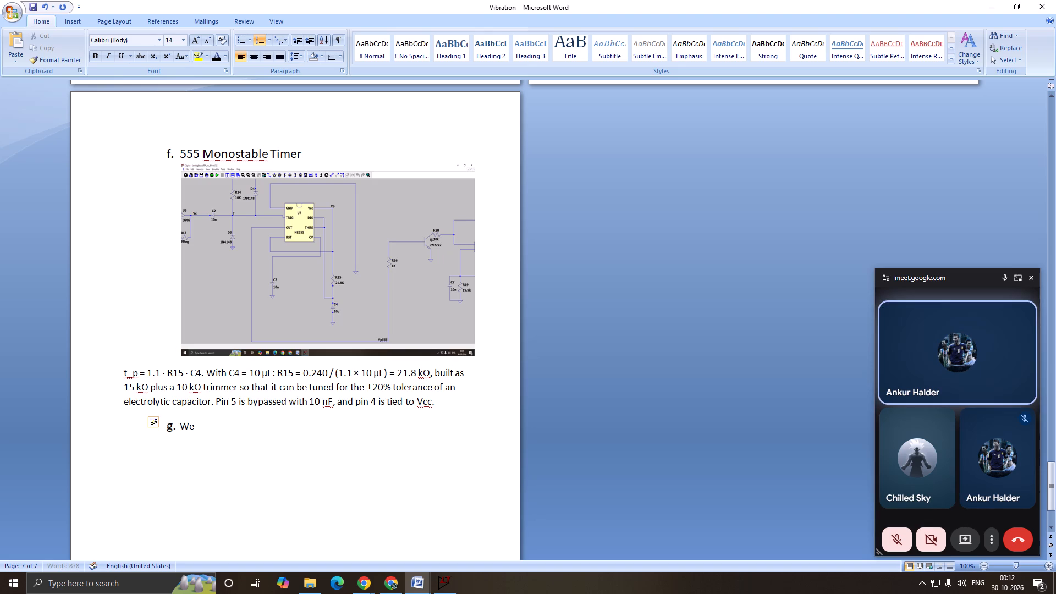
text(in BR)
key(BackSpace)
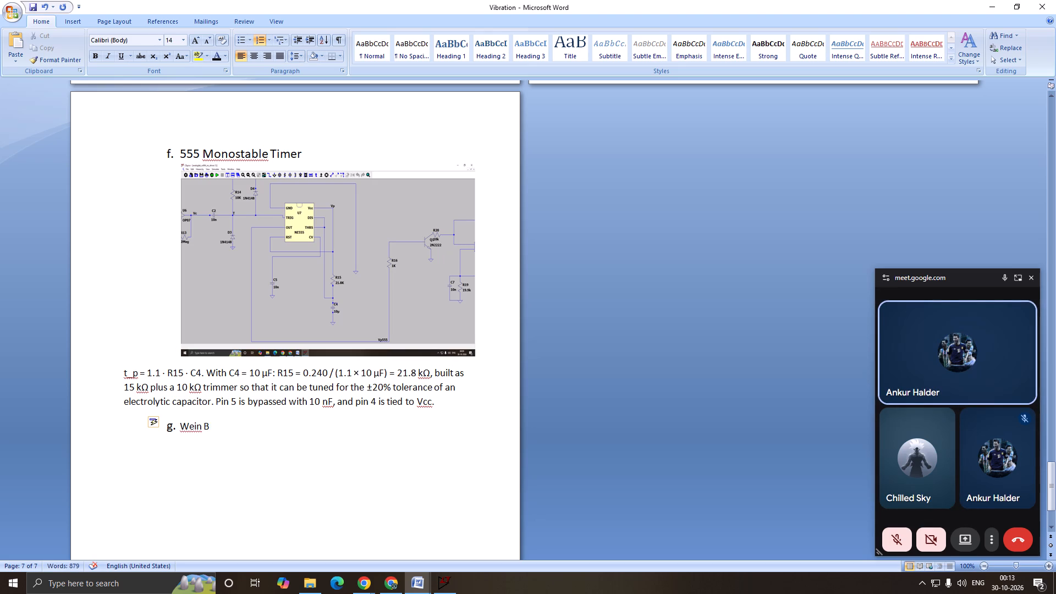
text(ridge)
key(space)
text(Os)
text(cillat)
text(oe)
key(Return)
key(BackSpace)
key(BackSpace)
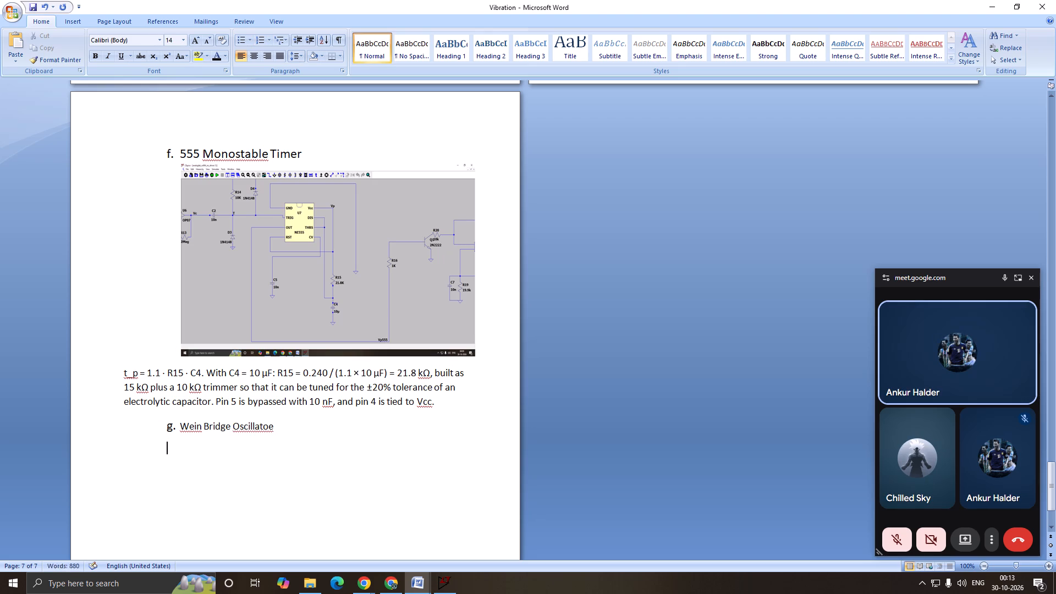
key(BackSpace)
key(BackSpace)
key(BackSpace)
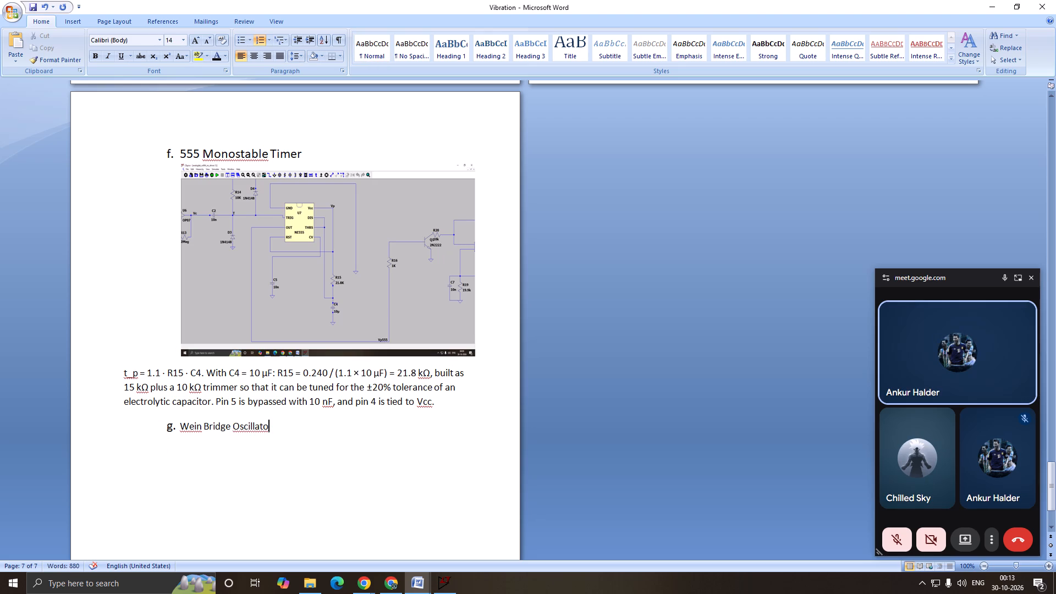
key(r)
Set the "Wein Bridge Oscillator" heading text to font size 18.
drag(290, 434, 262, 427)
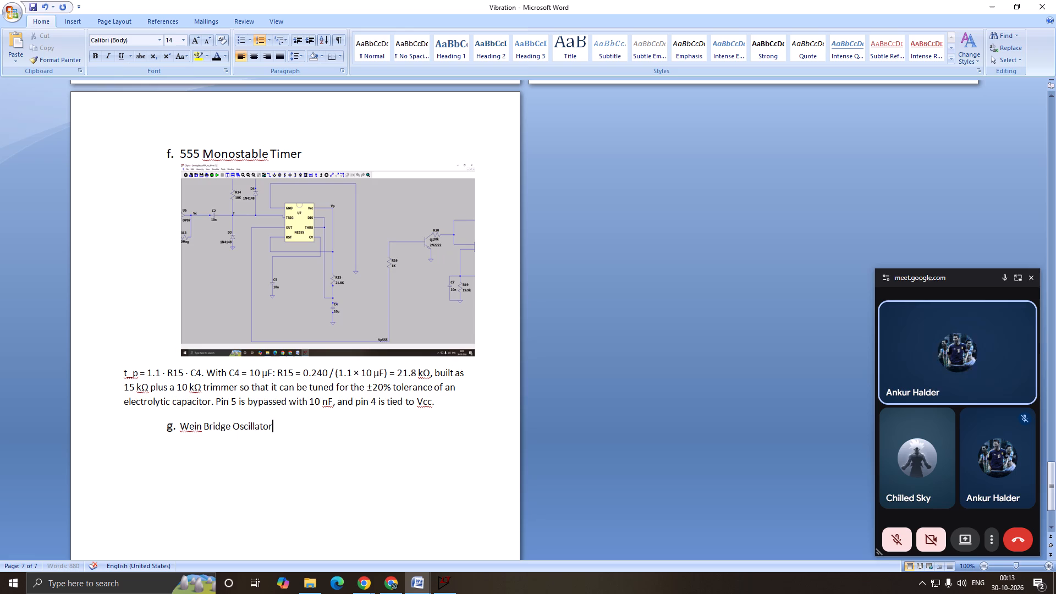
drag(262, 427, 174, 428)
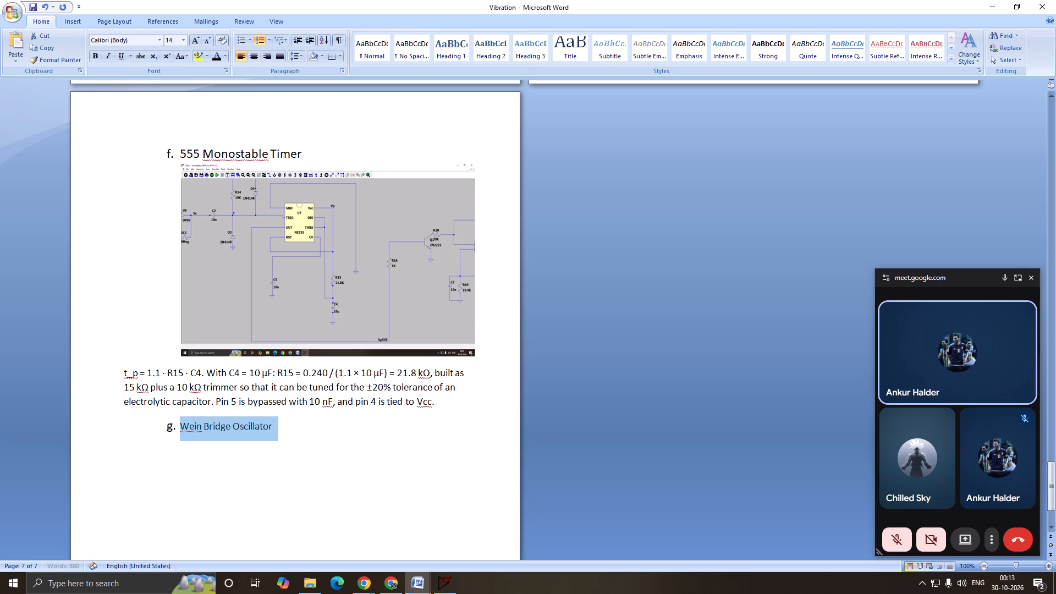
click(181, 40)
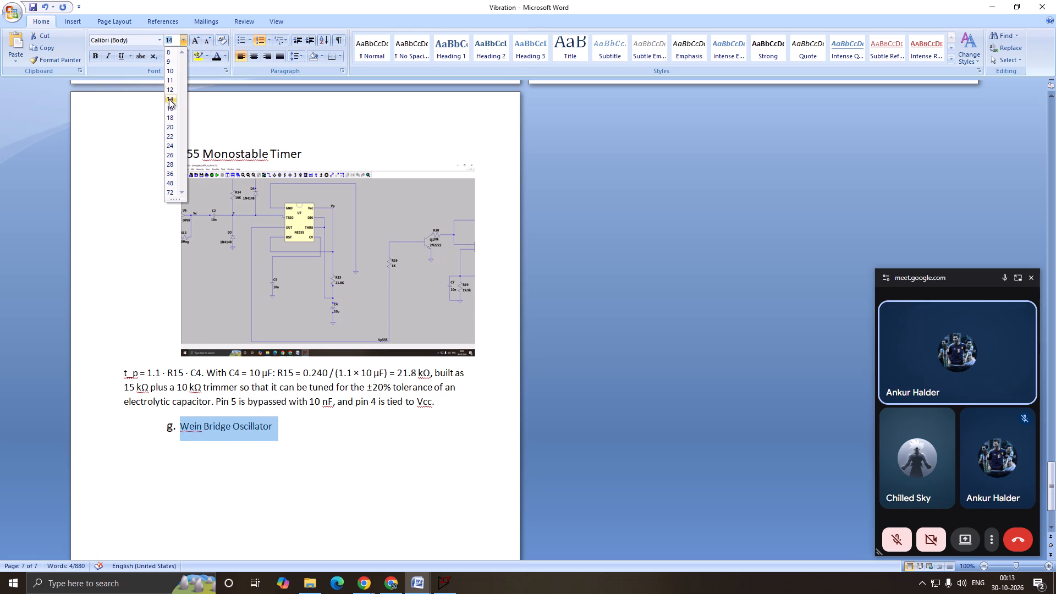
click(171, 121)
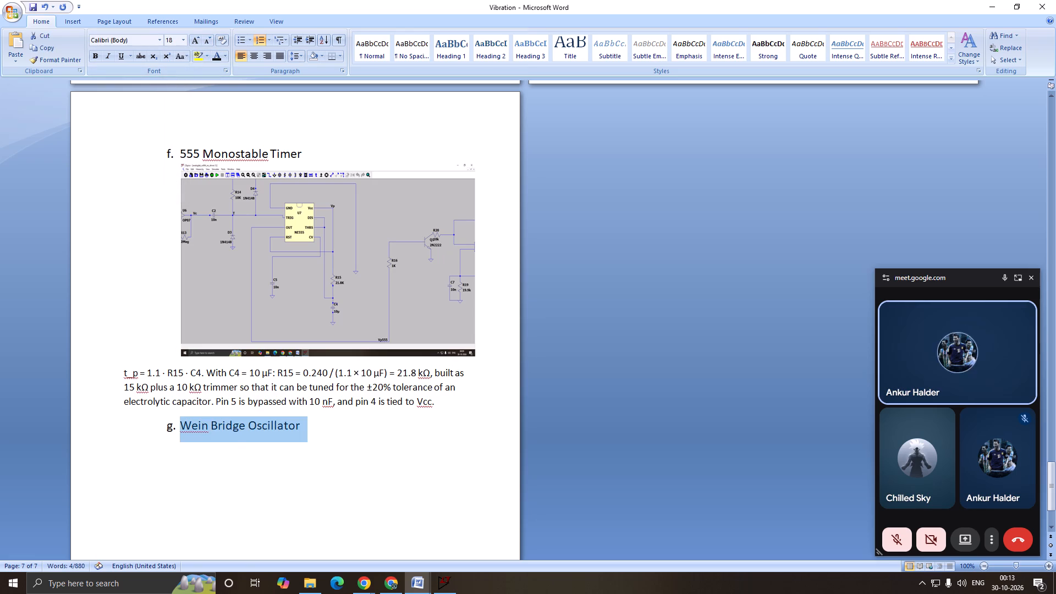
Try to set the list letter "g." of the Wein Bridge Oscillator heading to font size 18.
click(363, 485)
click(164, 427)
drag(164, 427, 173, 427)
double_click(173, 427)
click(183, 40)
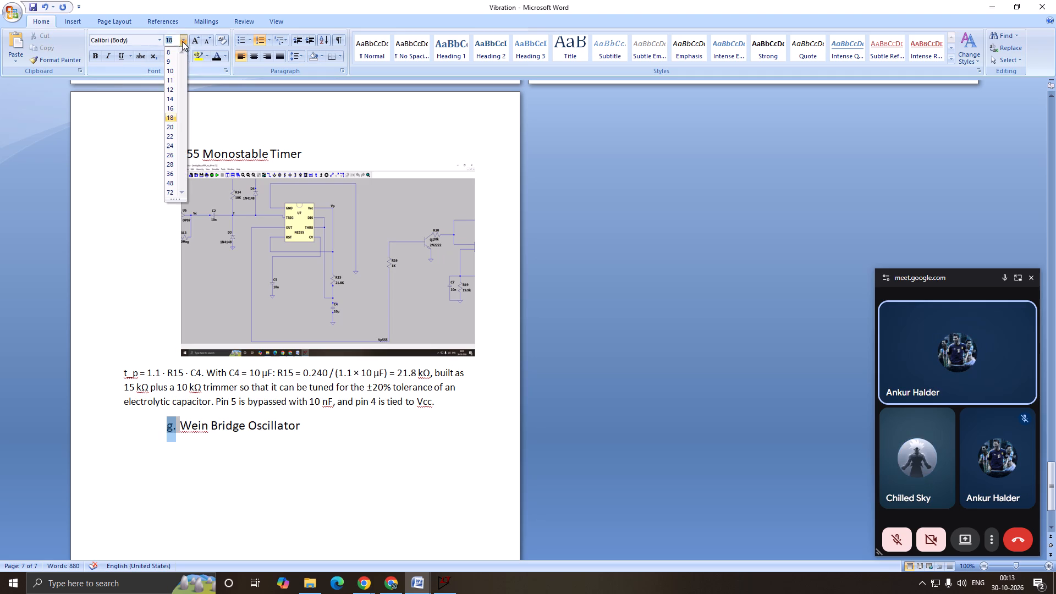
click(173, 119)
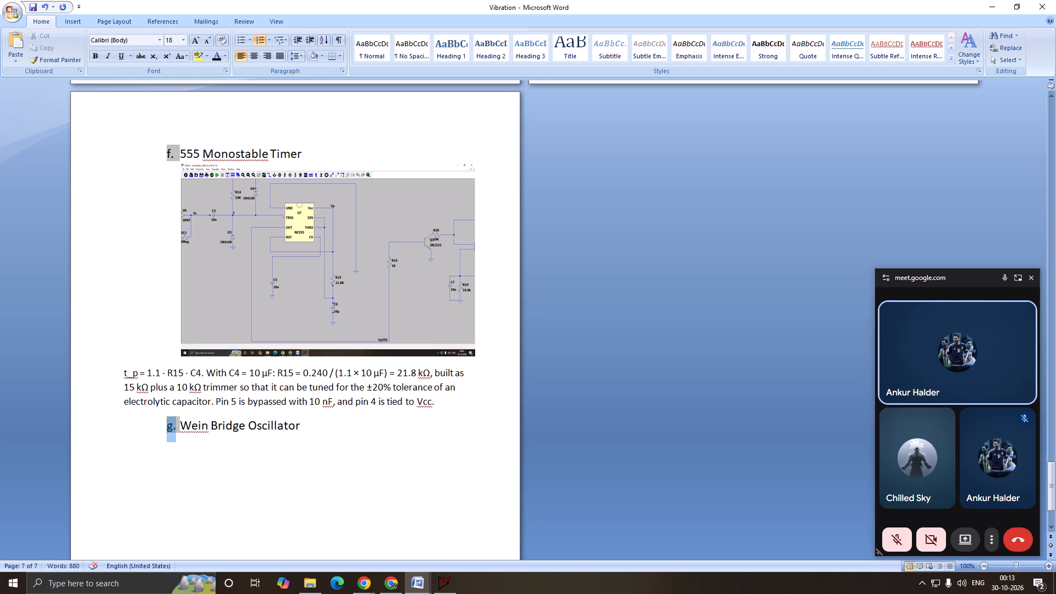
Remove the list letter in front of the Wein Bridge Oscillator heading and re-enter it as "g." at the heading's font size.
key(Return)
text(g.)
key(space)
key(Left)
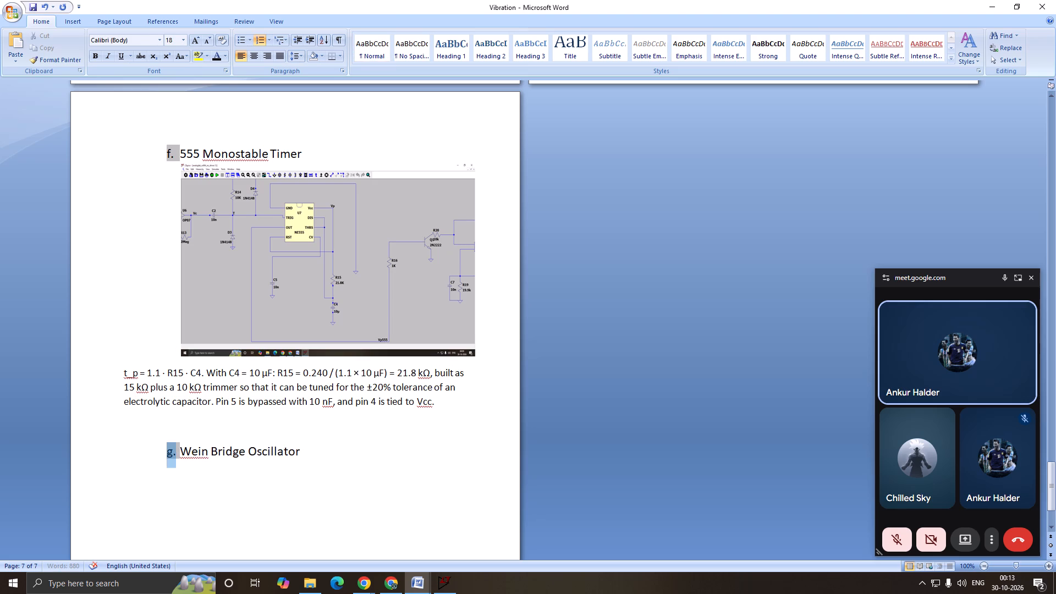
key(Left)
key(Left)
key(Down)
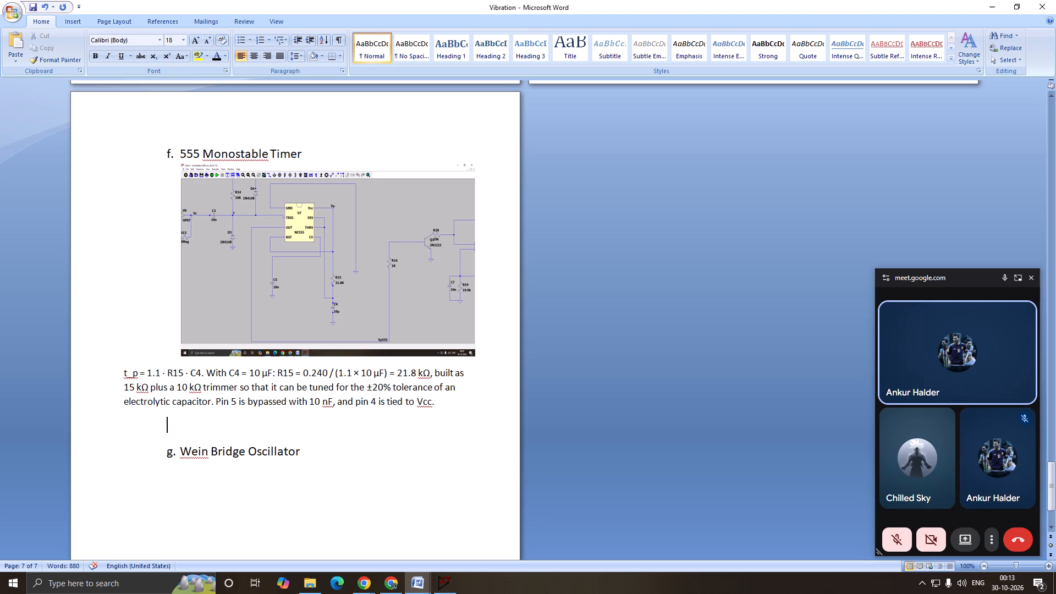
key(Down)
key(Left)
key(Left)
key(Left)
key(Left)
key(Left)
key(Left)
key(Left)
key(Left)
key(Left)
key(Left)
key(Left)
key(Left)
key(Left)
key(Left)
key(Left)
key(Left)
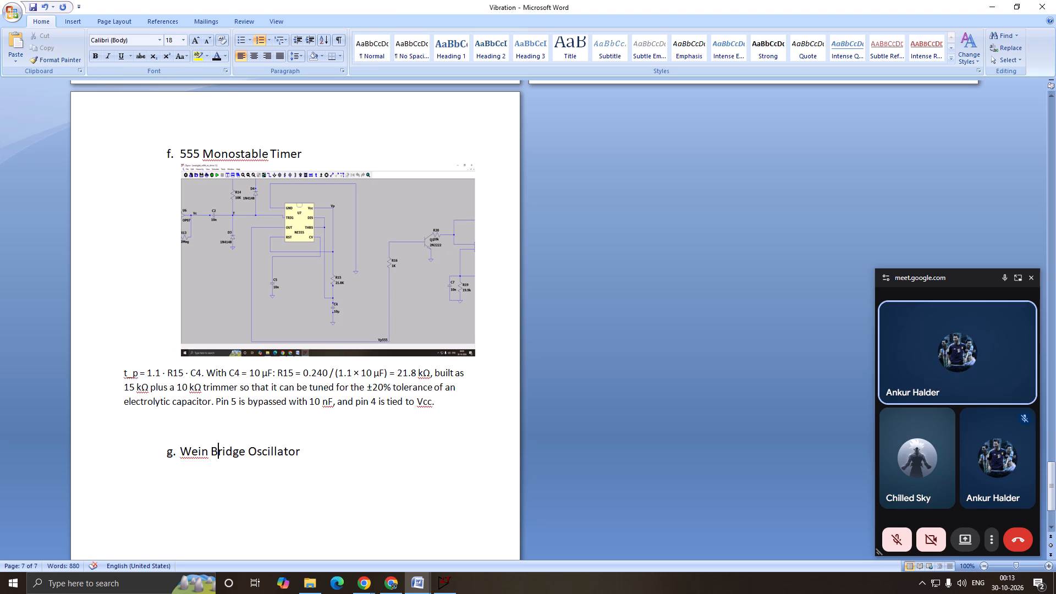
key(Left)
key(Left)
key(Left)
key(Left)
key(Left)
key(Left)
key(Left)
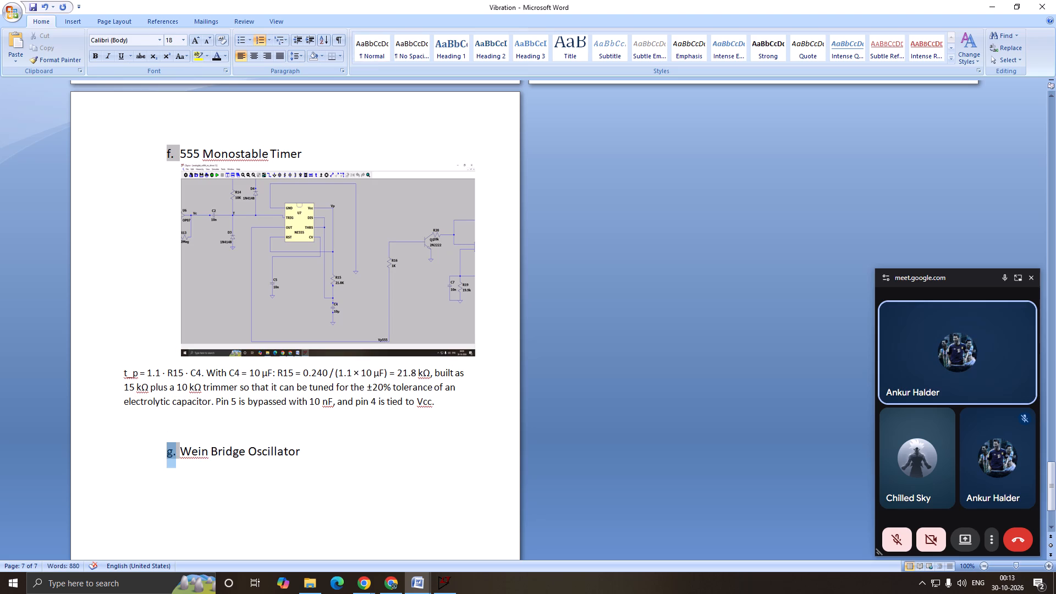
key(BackSpace)
key(BackSpace)
key(BackSpace)
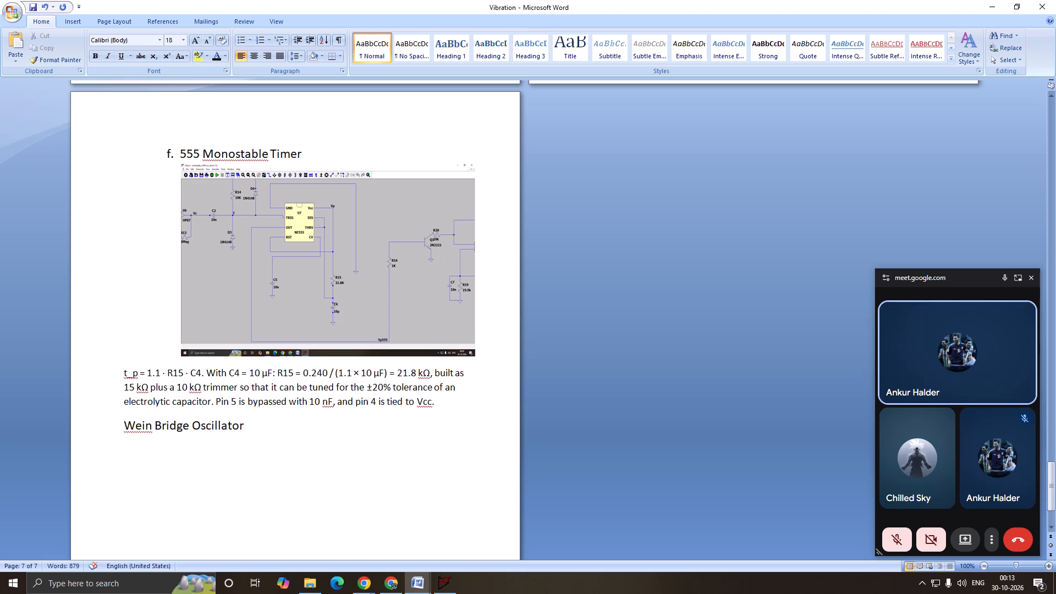
key(g)
text(.)
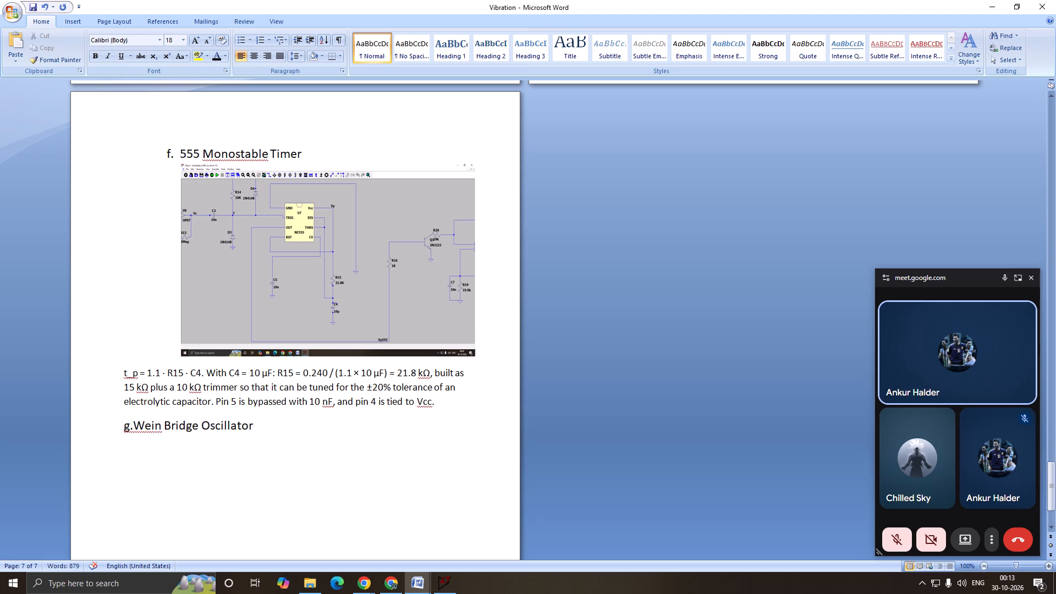
key(space)
Start a line without a list letter directly beneath the Wein Bridge Oscillator heading.
key(Right)
key(Right)
key(Right)
key(Right)
key(Right)
key(Right)
key(Right)
key(Right)
key(Right)
key(Right)
key(Right)
key(Right)
key(Right)
key(Right)
key(Right)
key(Right)
key(Right)
key(Right)
key(Right)
key(Right)
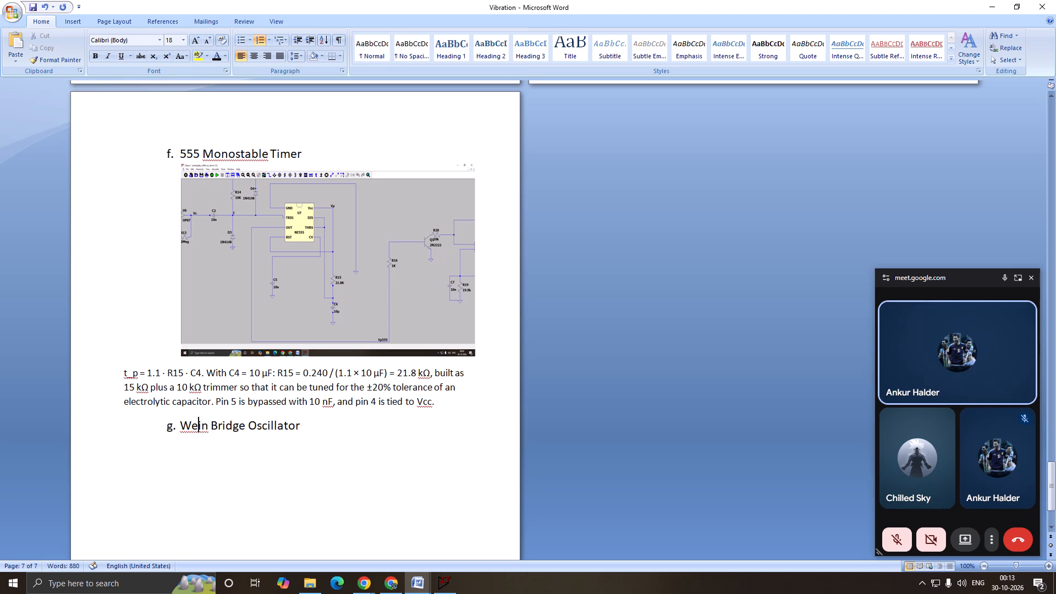
key(Right)
key(Return)
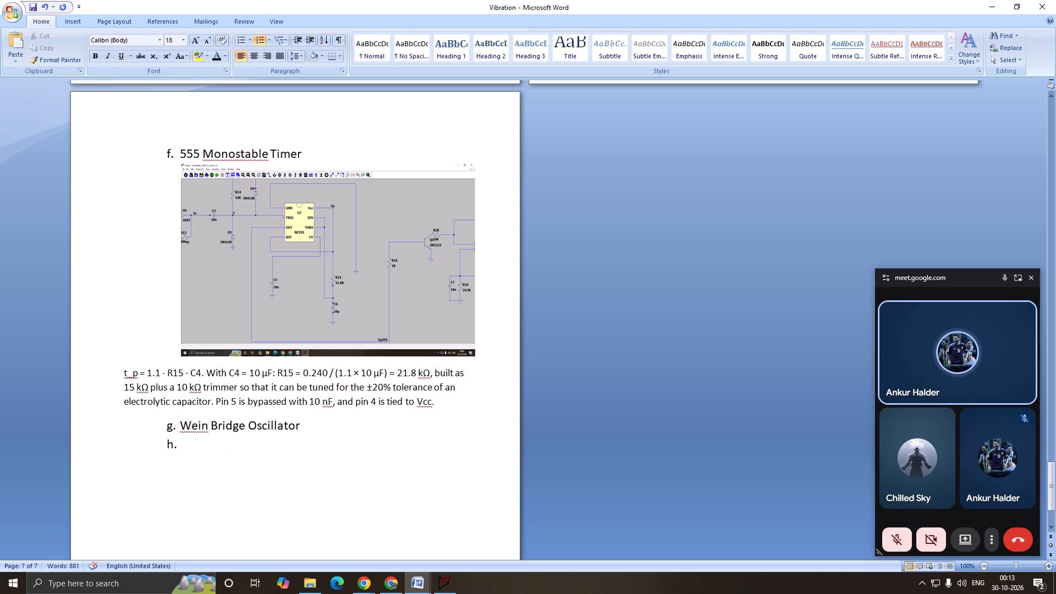
key(BackSpace)
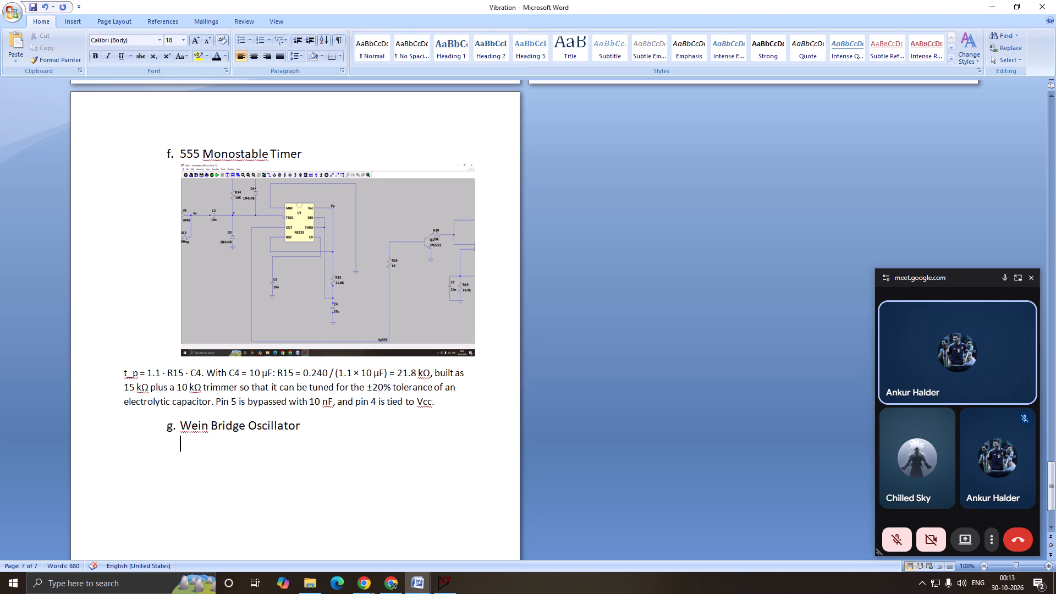
Capture the LTspice schematic around Q1 and U8 with the ALARM_TONE output and paste the screenshot beneath the Wein Bridge Oscillator heading.
key(alt+Tab)
key(alt+Tab)
key(alt+Tab)
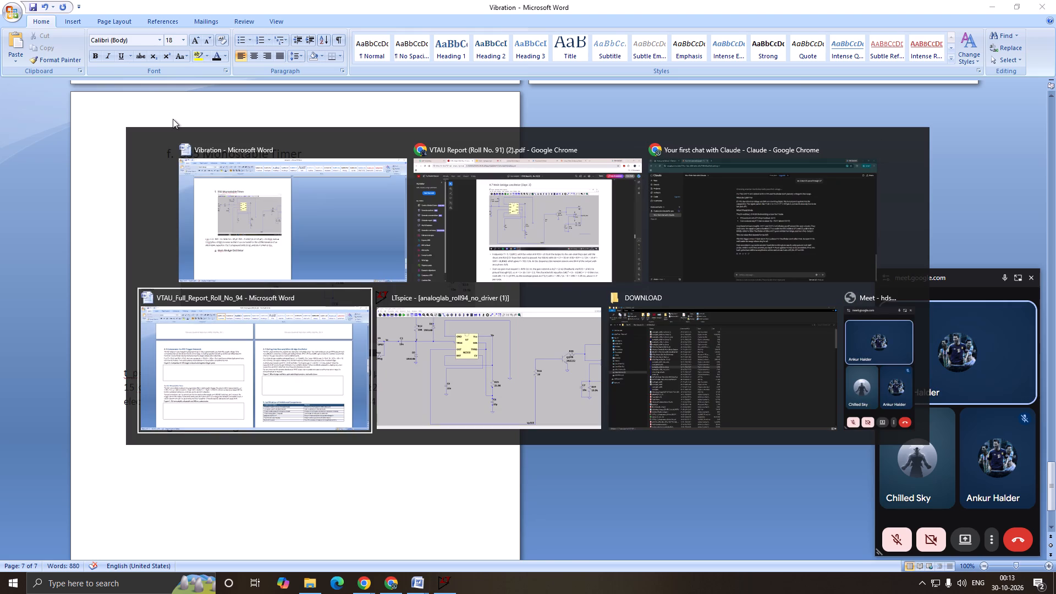
key(alt+Tab)
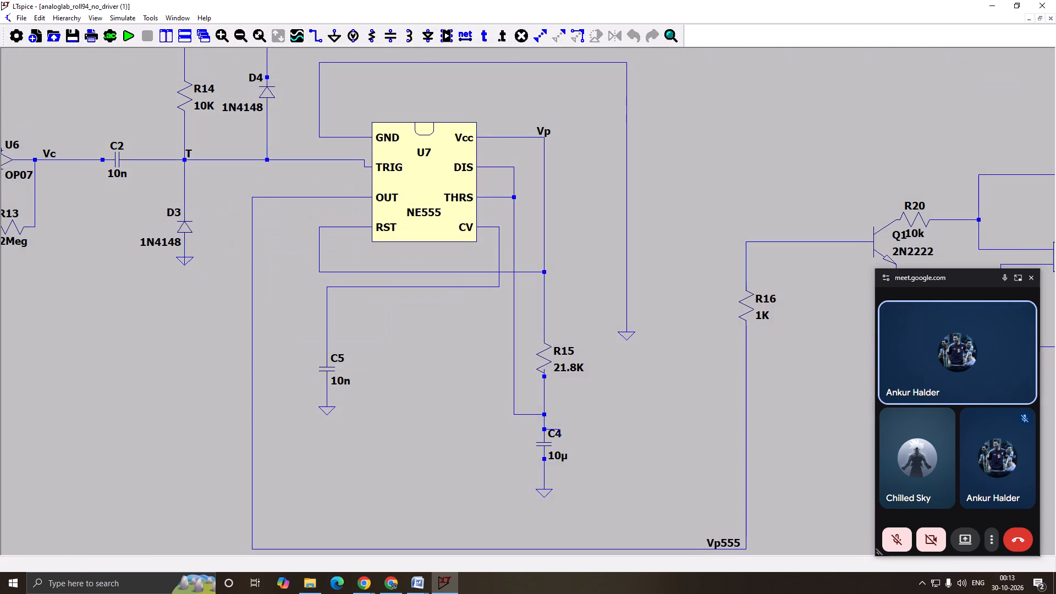
drag(723, 237, 194, 245)
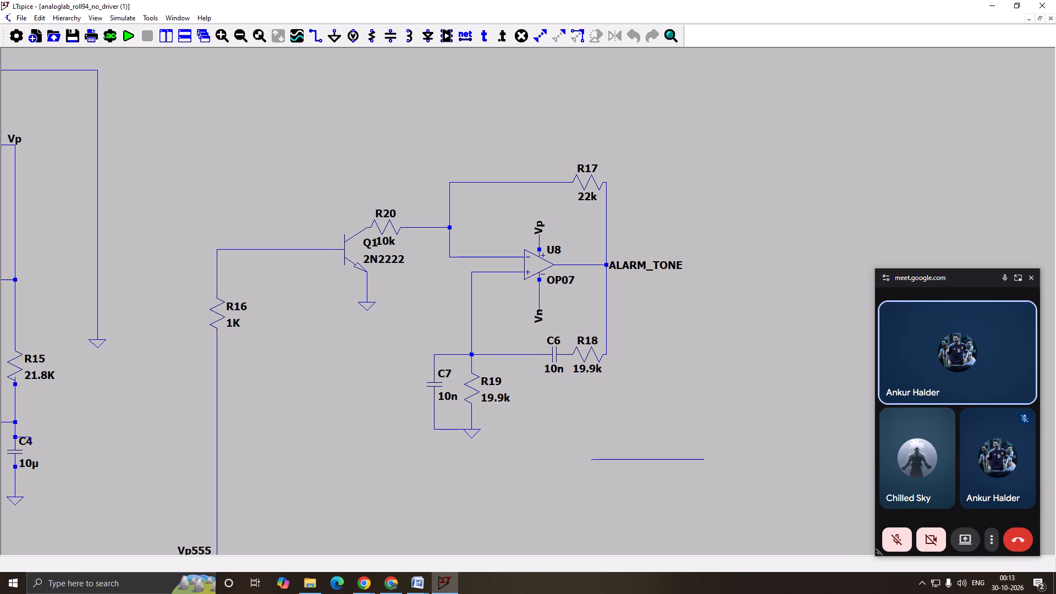
key(ctrl+Print)
key(alt+Tab)
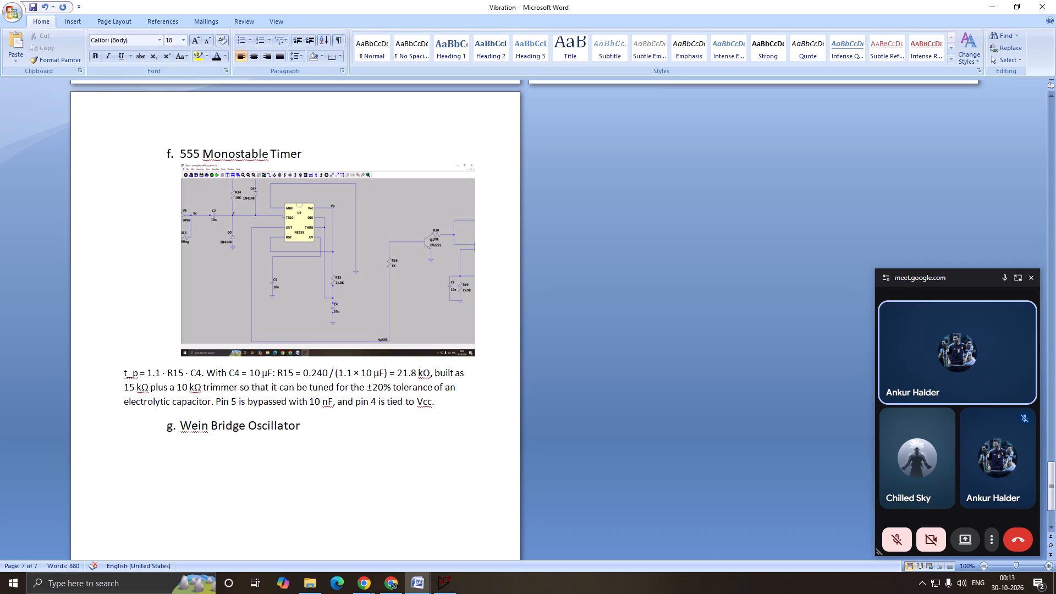
key(ctrl+v)
drag(741, 444, 740, 444)
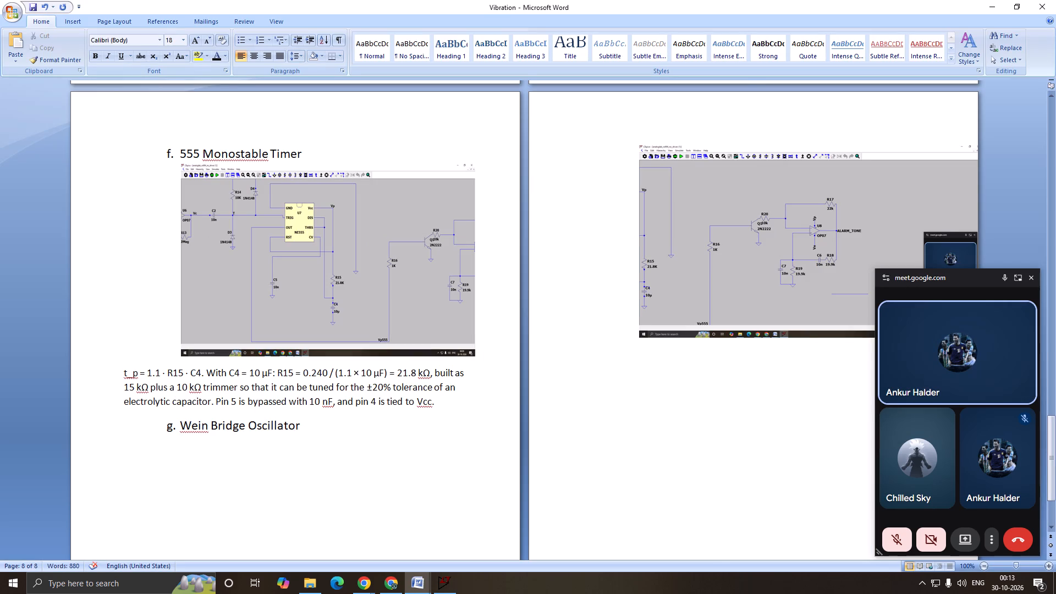
Add another line without a list letter between the Wein Bridge Oscillator heading and the pasted schematic.
drag(740, 444, 591, 299)
drag(564, 446, 508, 367)
click(544, 457)
scroll(430, 464, down, 3)
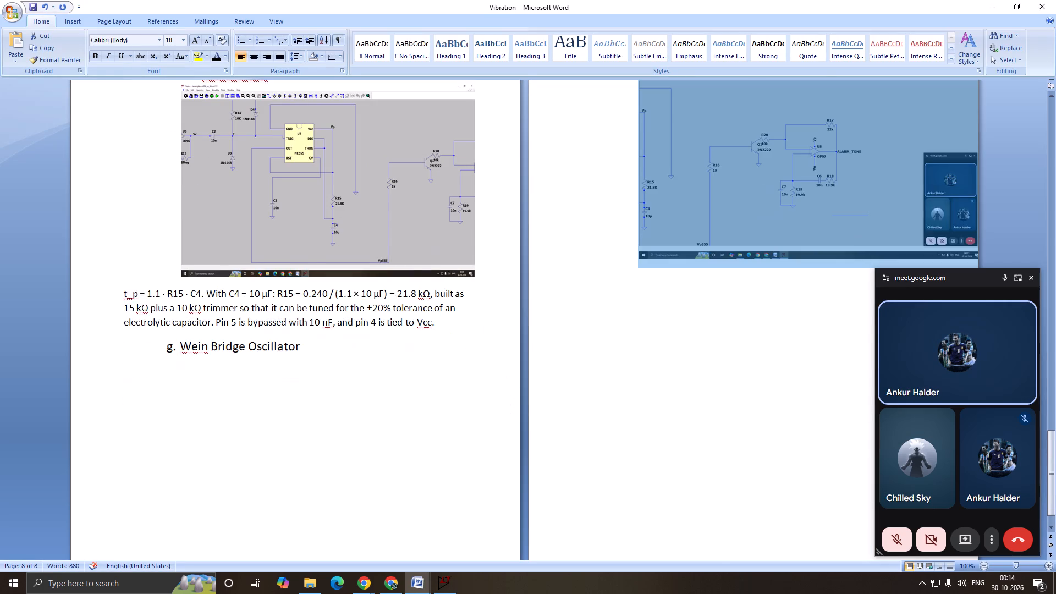
scroll(430, 464, down, 3)
click(134, 331)
click(282, 413)
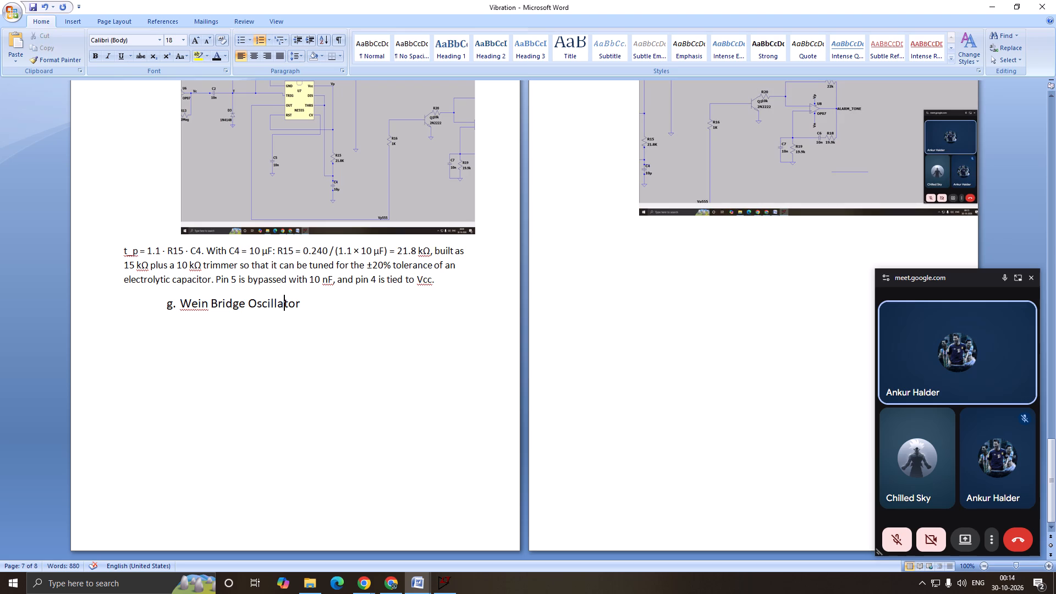
click(384, 304)
key(Return)
key(BackSpace)
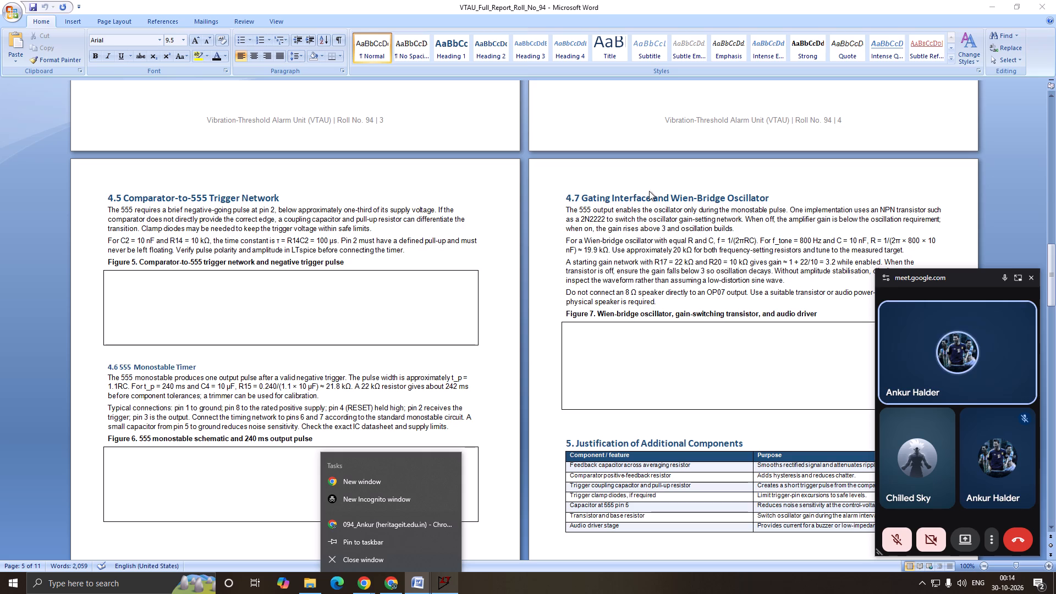
drag(669, 199, 634, 197)
drag(582, 195, 665, 201)
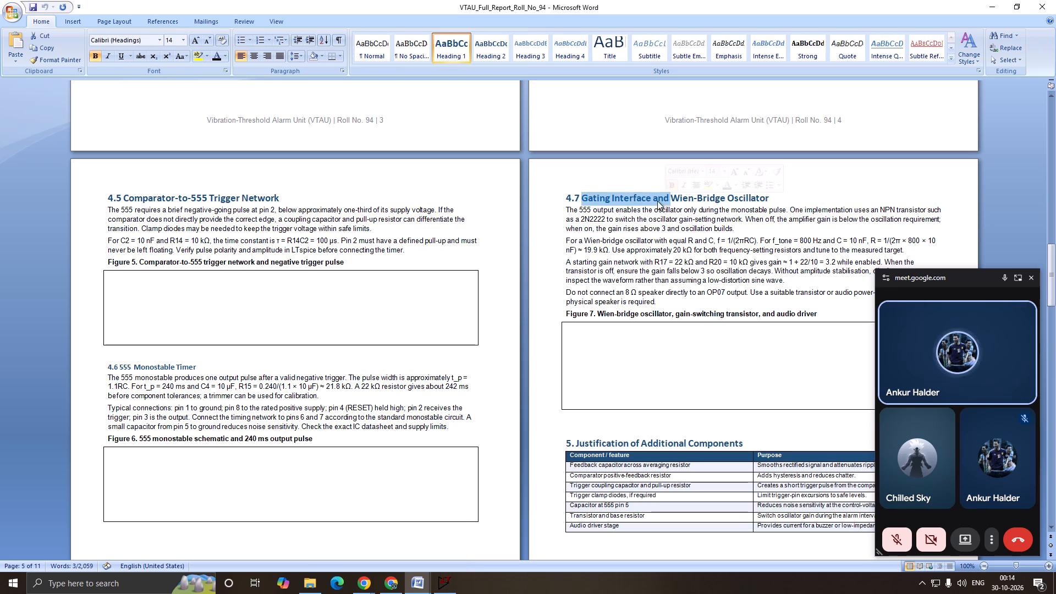
right_click(635, 196)
click(664, 216)
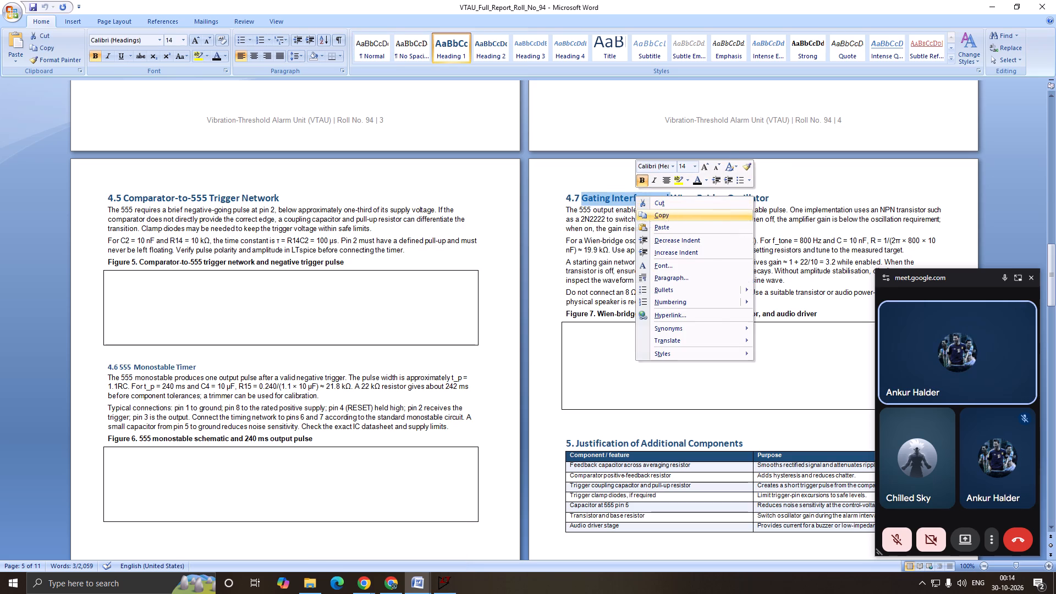
click(422, 585)
click(338, 541)
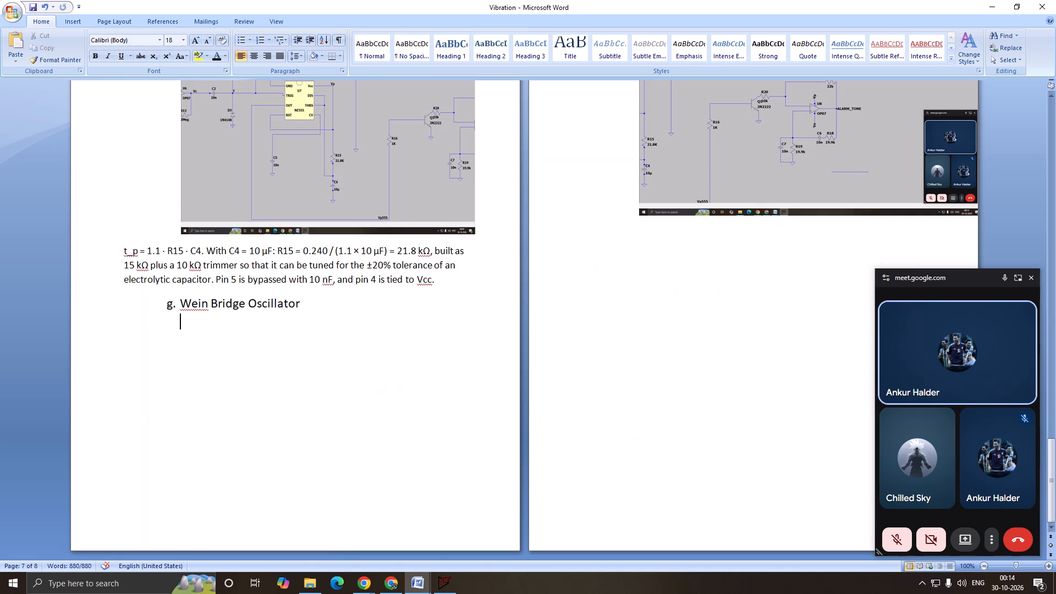
click(179, 302)
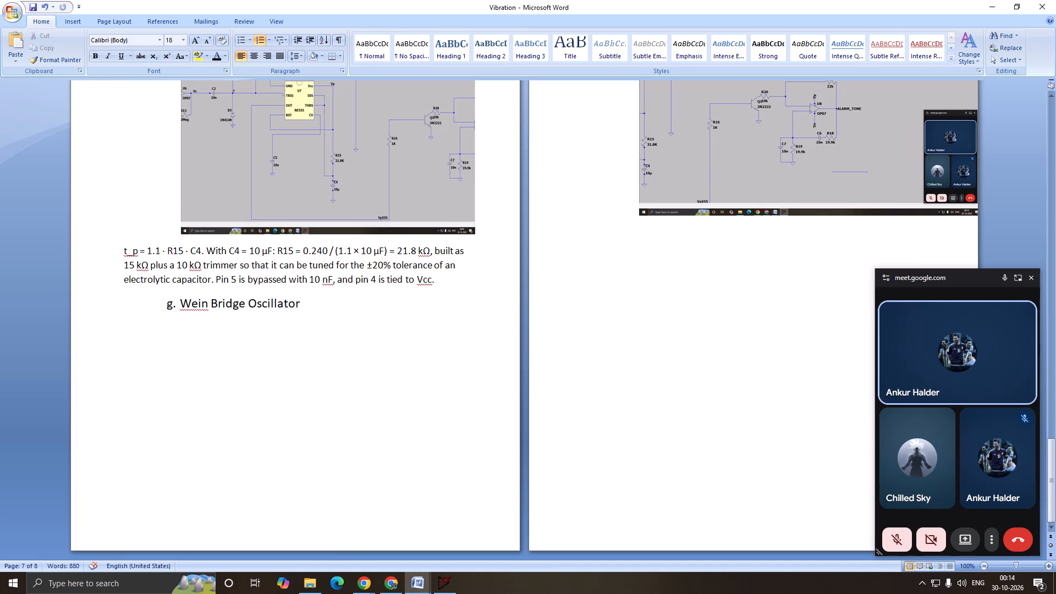
key(ctrl+v)
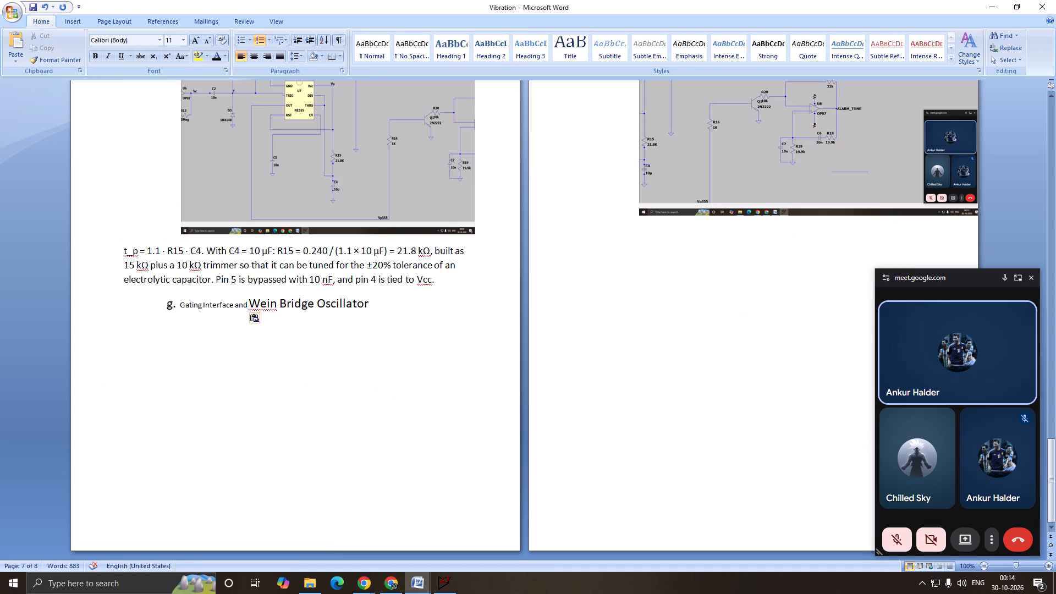
key(space)
Set the inserted "Gating Interface and" text in heading g to font size 18.
drag(247, 305, 195, 303)
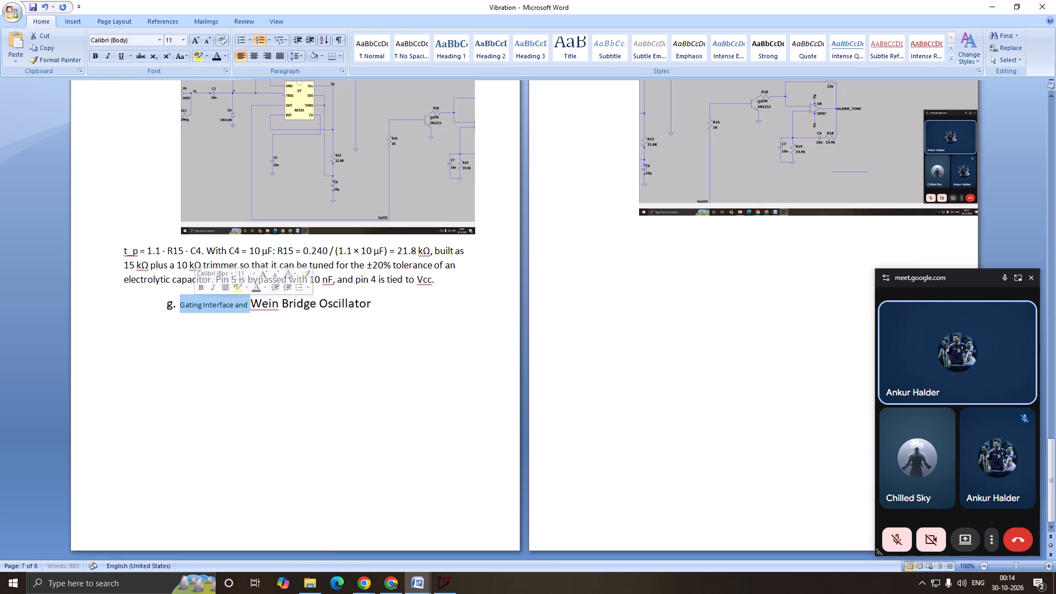
click(183, 40)
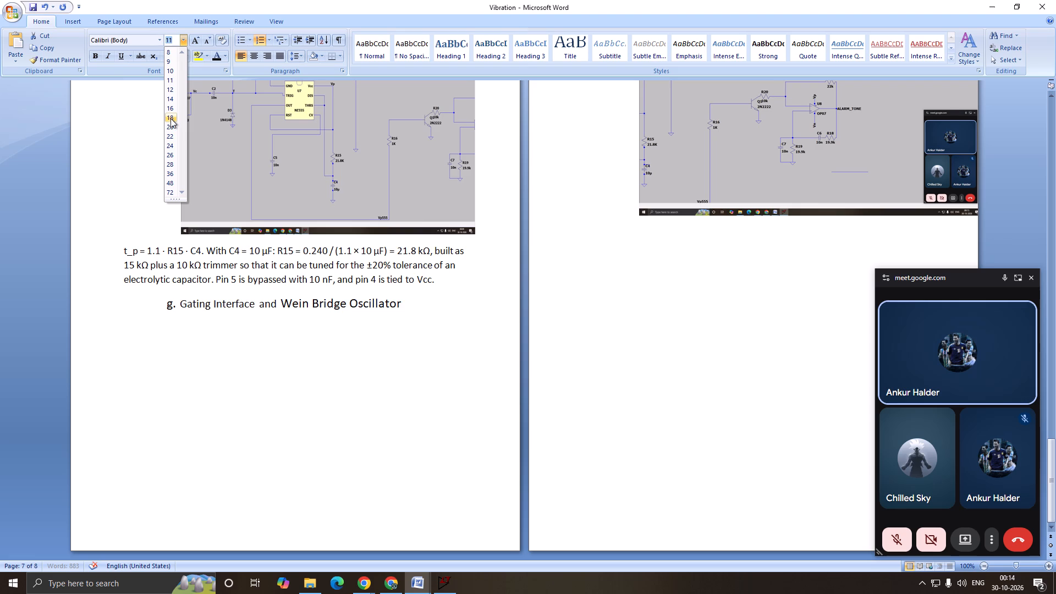
click(173, 119)
click(300, 357)
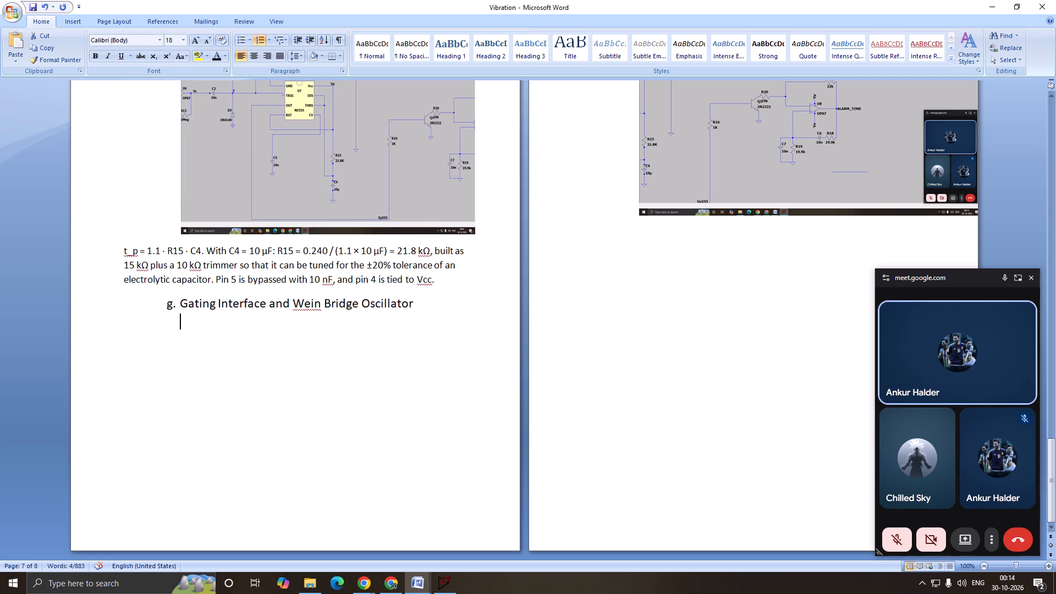
scroll(763, 372, up, 3)
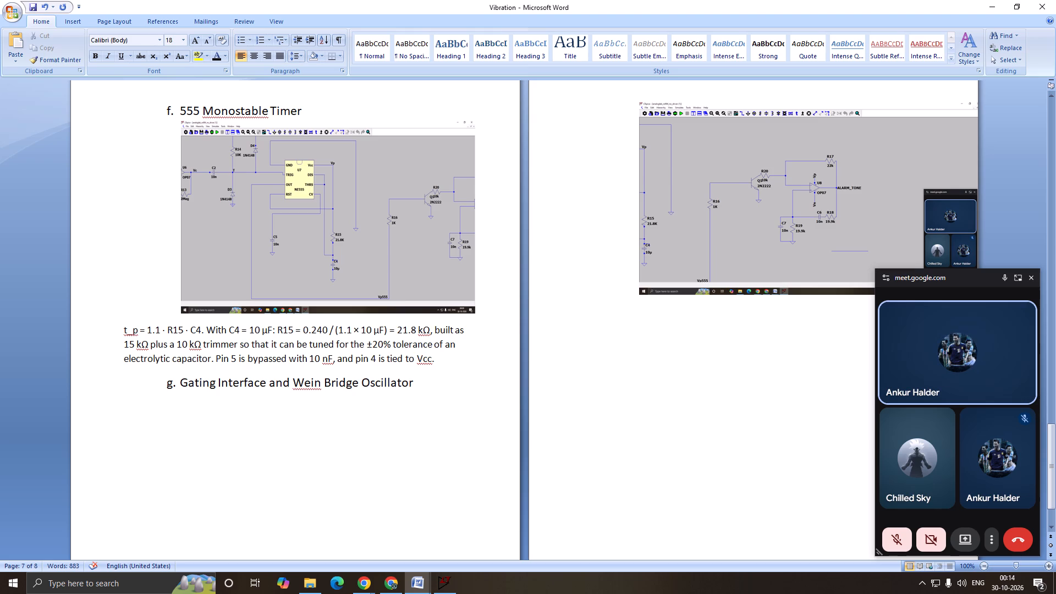
Check the oscillator's spelling in the reference report's section 4.7 heading and correct "Wein" to "Wien" in heading g.
key(alt+Tab)
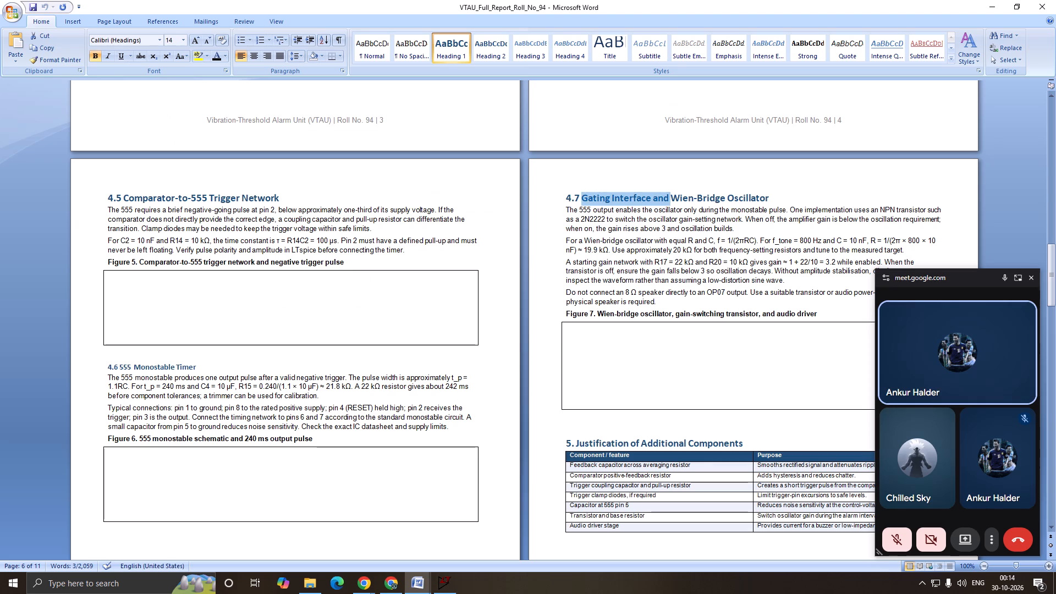
key(alt+Tab)
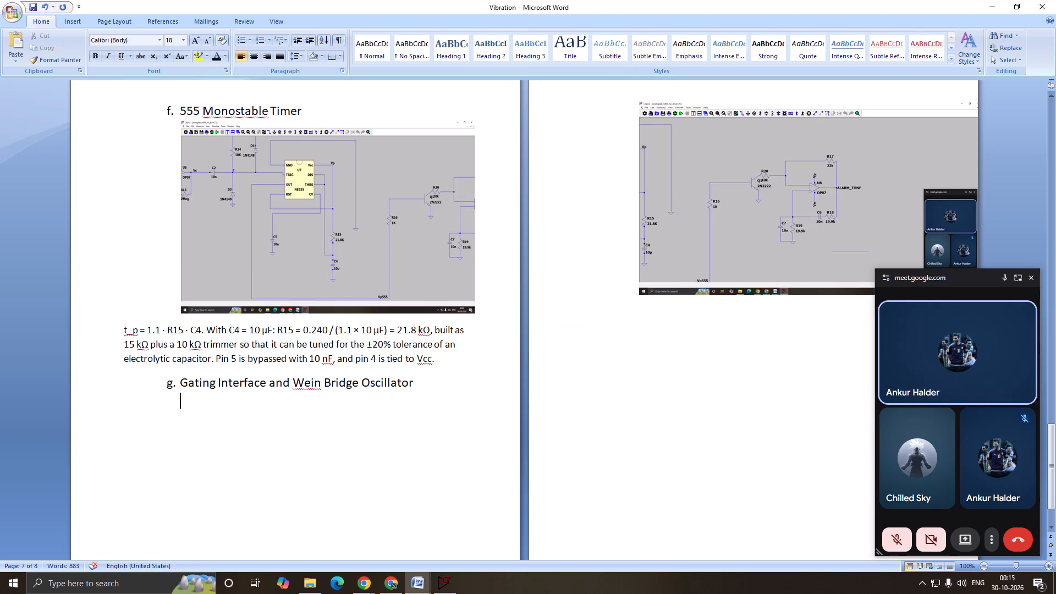
key(Up)
key(Right)
key(Right)
key(Right)
key(Right)
key(Right)
key(Right)
key(Right)
key(Right)
key(Right)
key(Right)
key(Right)
key(Right)
key(Right)
key(Right)
key(Right)
key(Right)
key(Right)
key(Right)
key(Right)
key(Right)
key(Right)
key(Left)
key(BackSpace)
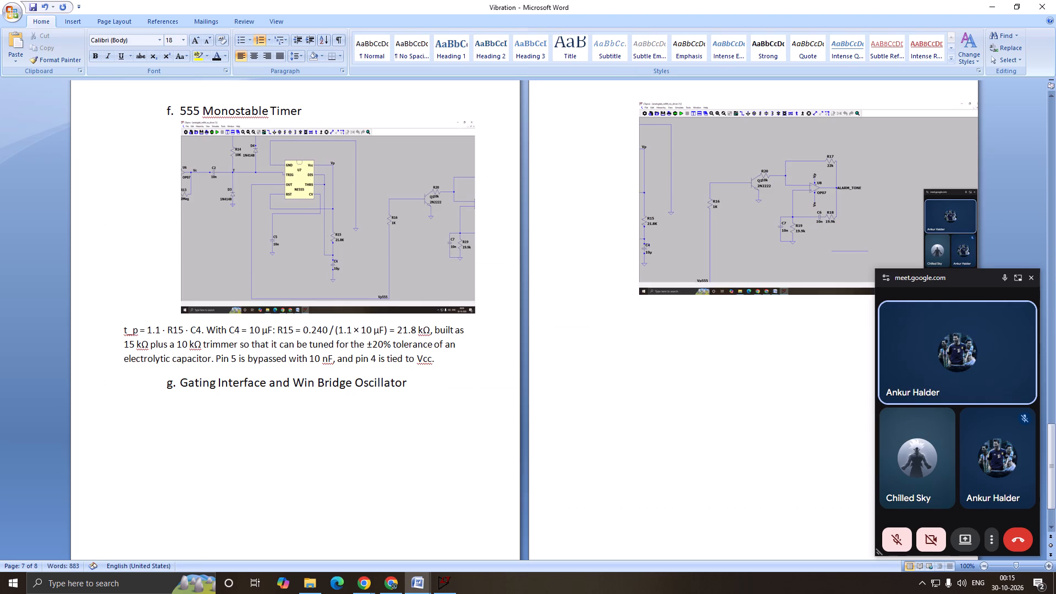
key(Right)
key(e)
key(Right)
key(Right)
key(Right)
key(Right)
key(Right)
key(Right)
key(Right)
key(Right)
key(Right)
key(Right)
key(Right)
key(Right)
key(Right)
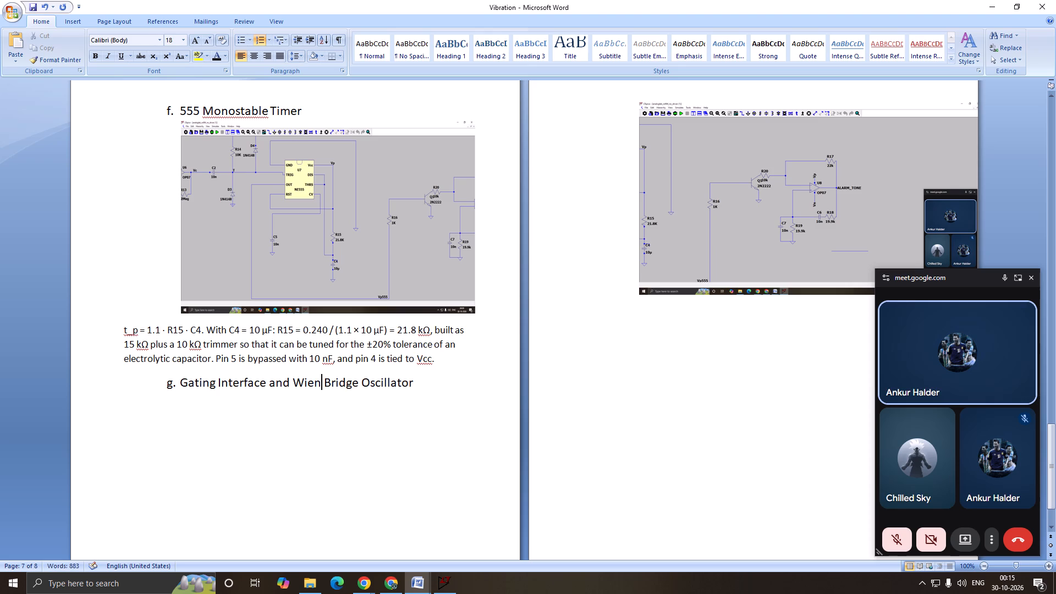
key(Right)
key(Right)
key(Right)
key(Right)
key(Right)
key(Right)
Start a line without a list letter directly beneath the Gating Interface and Wien Bridge Oscillator heading.
key(Return)
key(BackSpace)
Consult the reference report's section 4.7 on the gating interface and Wien-bridge oscillator, and switch to Chrome.
key(alt+Tab)
click(654, 246)
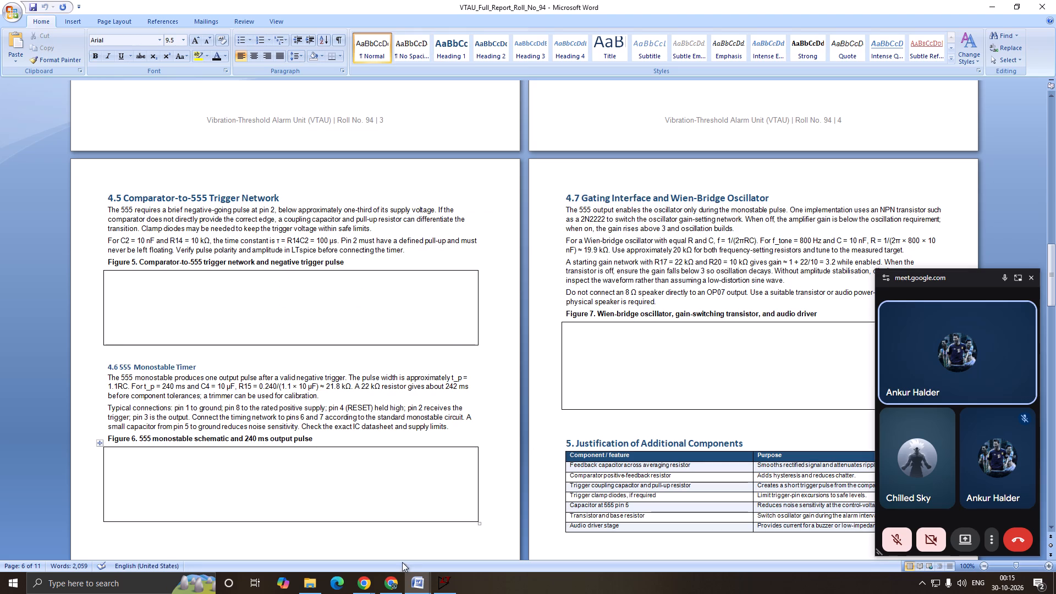
click(392, 585)
click(391, 585)
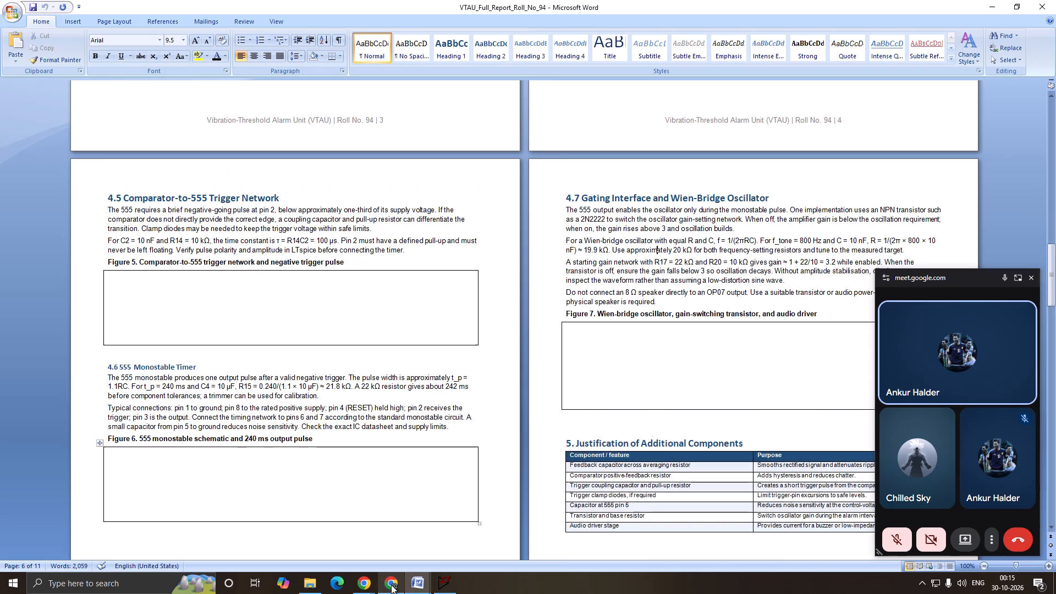
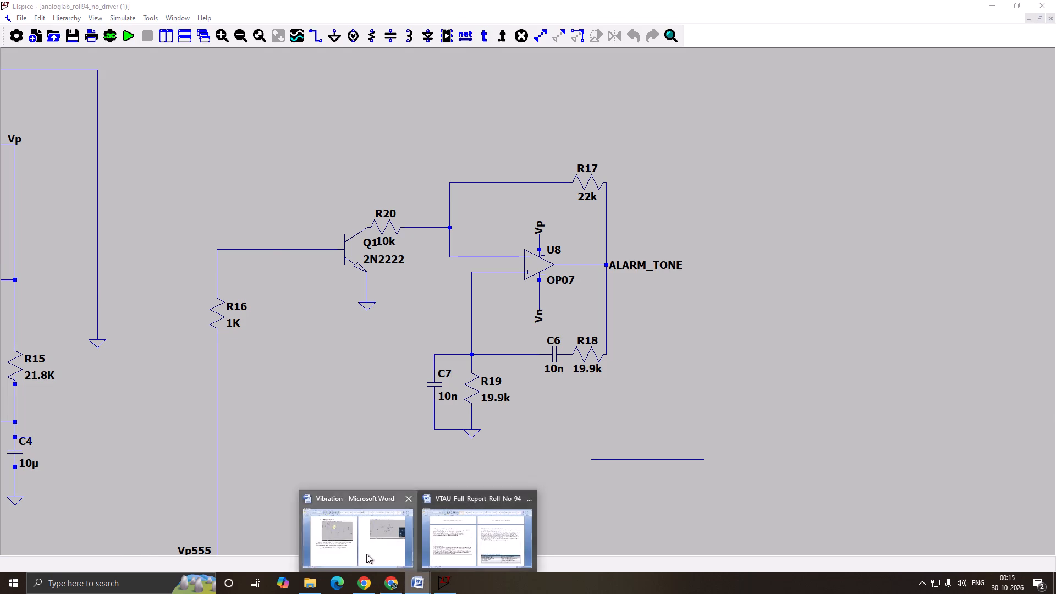
Replace the oscillator screenshot containing the video-call overlay with a fresh capture of the LTspice Wien-bridge schematic.
click(827, 224)
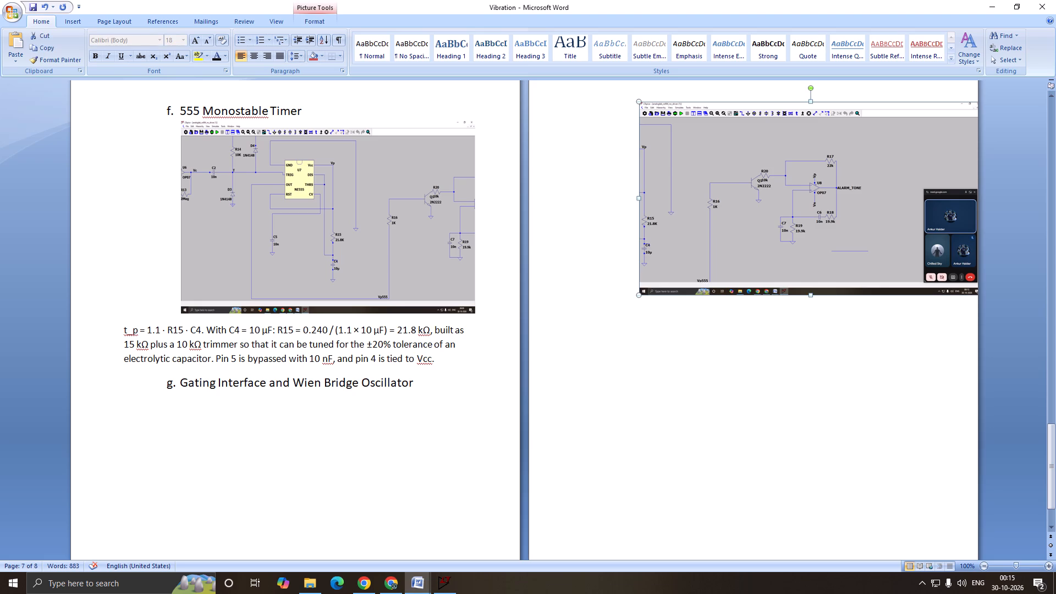
key(BackSpace)
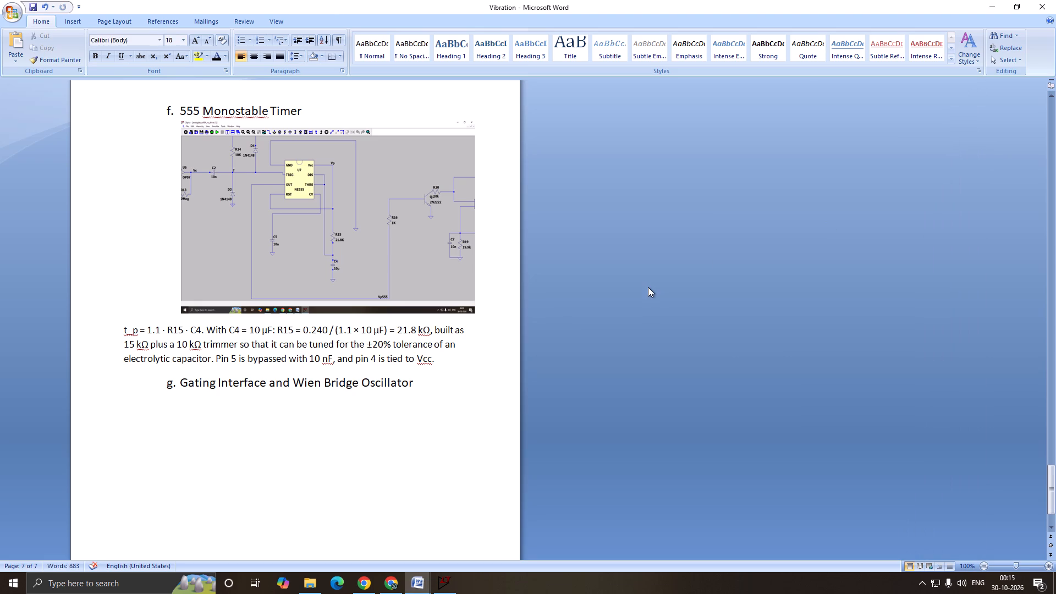
click(452, 590)
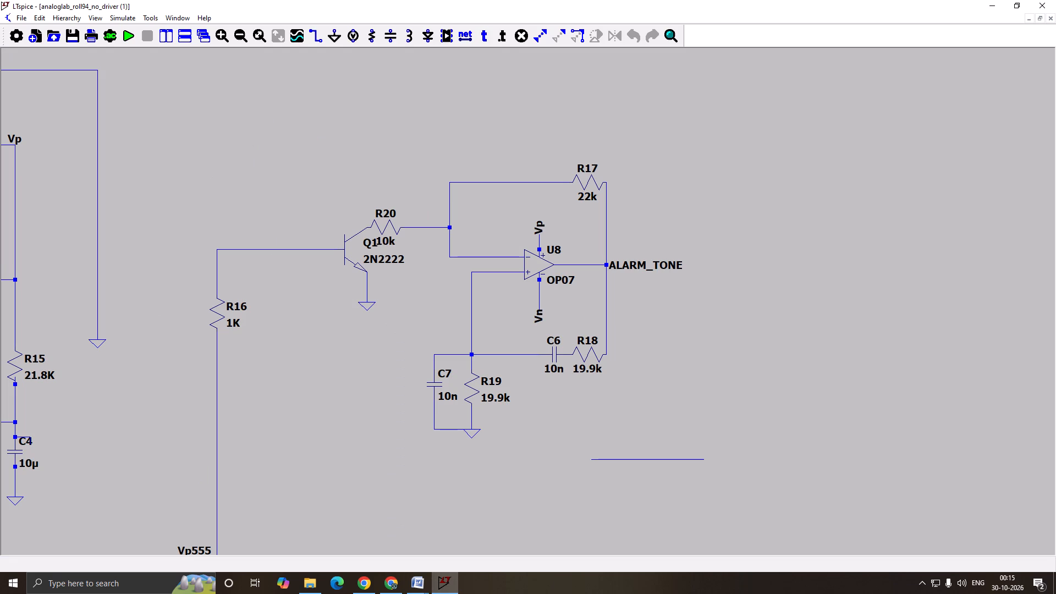
key(ctrl+Print)
key(alt+Tab)
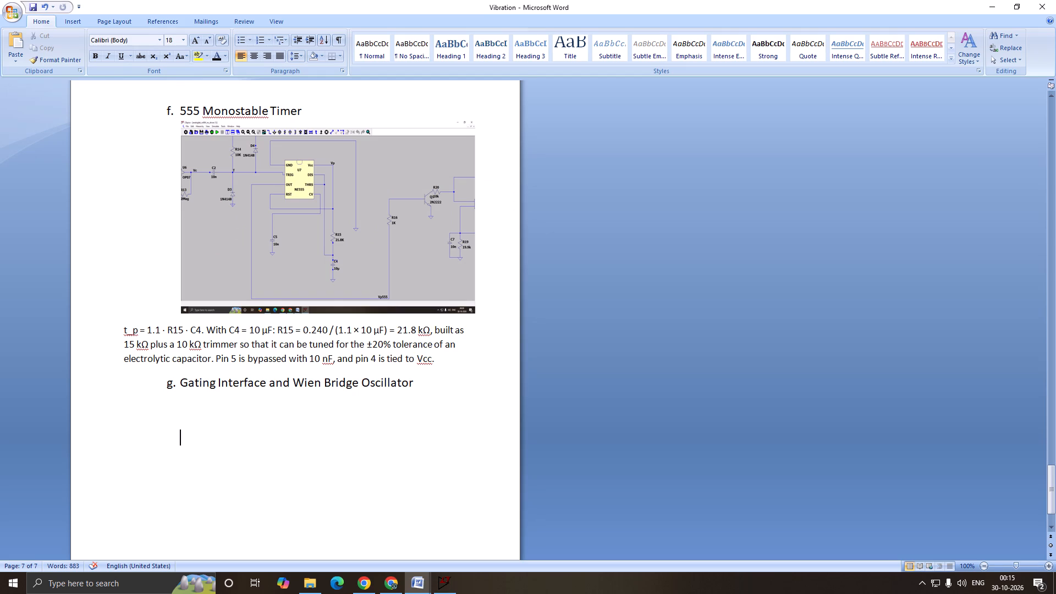
key(ctrl+v)
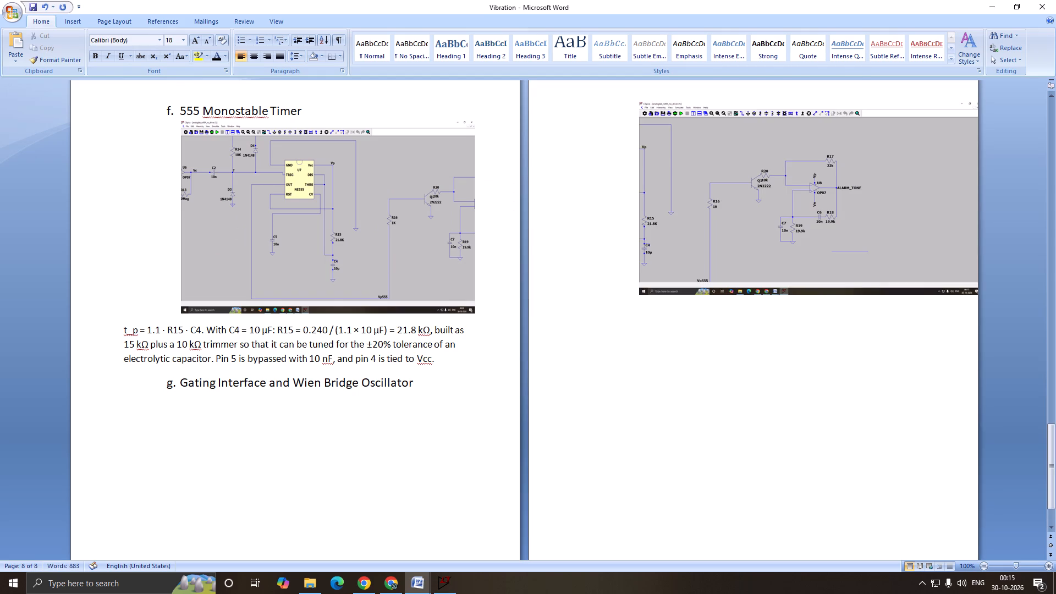
Narrow the pasted oscillator schematic to fit within the page width, reduce its height slightly, and return to the empty line below heading g.
click(640, 194)
drag(637, 198, 575, 199)
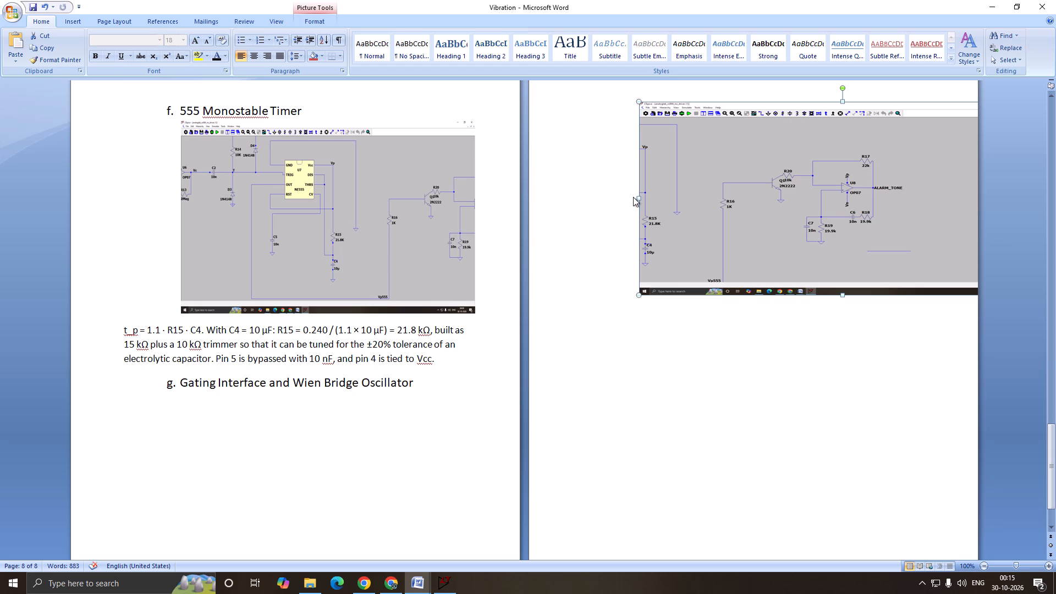
drag(638, 199, 734, 199)
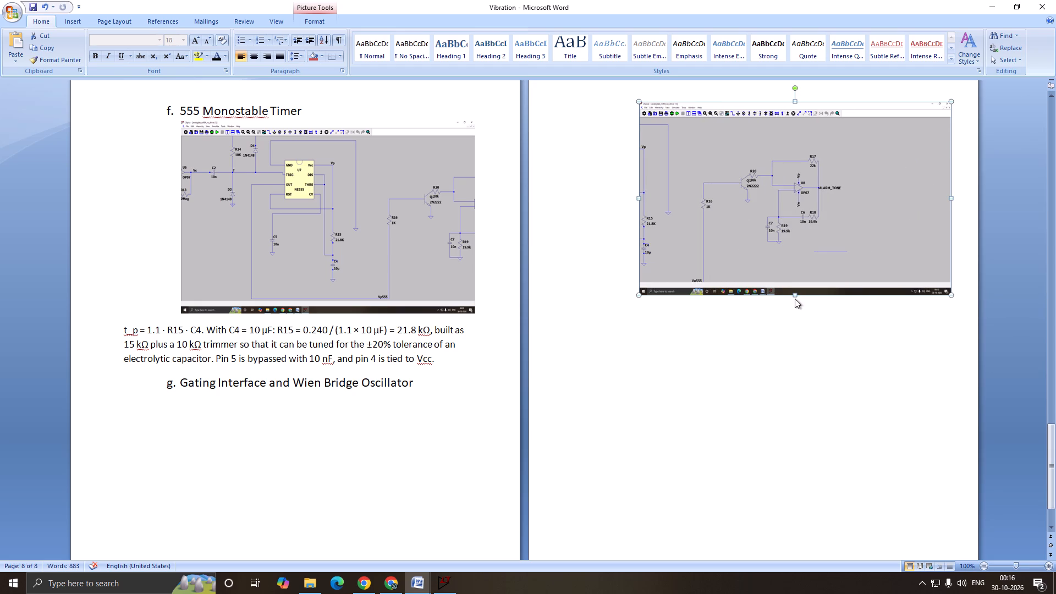
drag(795, 296, 799, 339)
drag(794, 339, 791, 307)
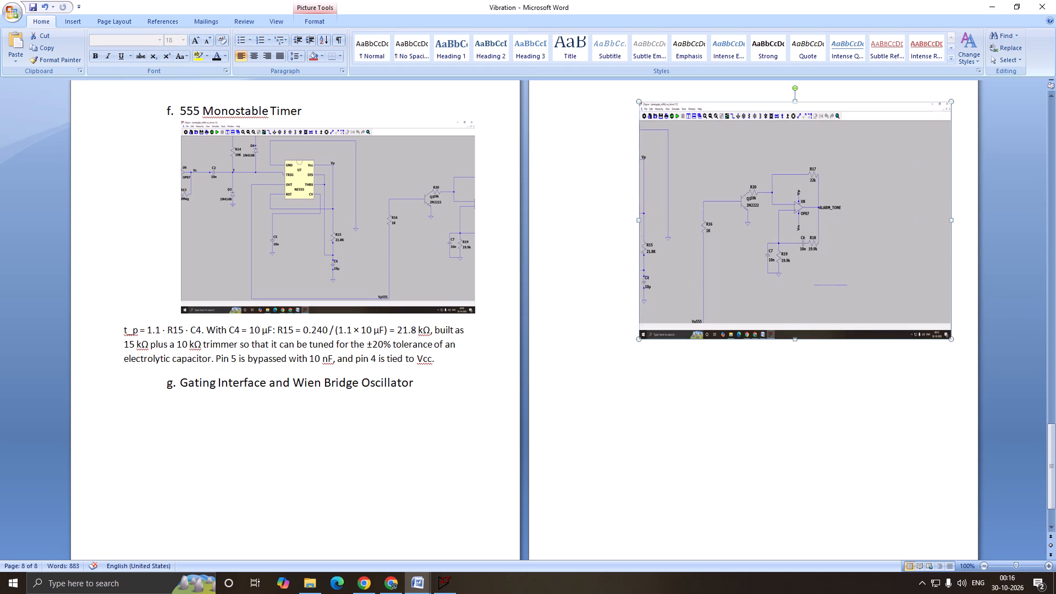
drag(791, 307, 790, 291)
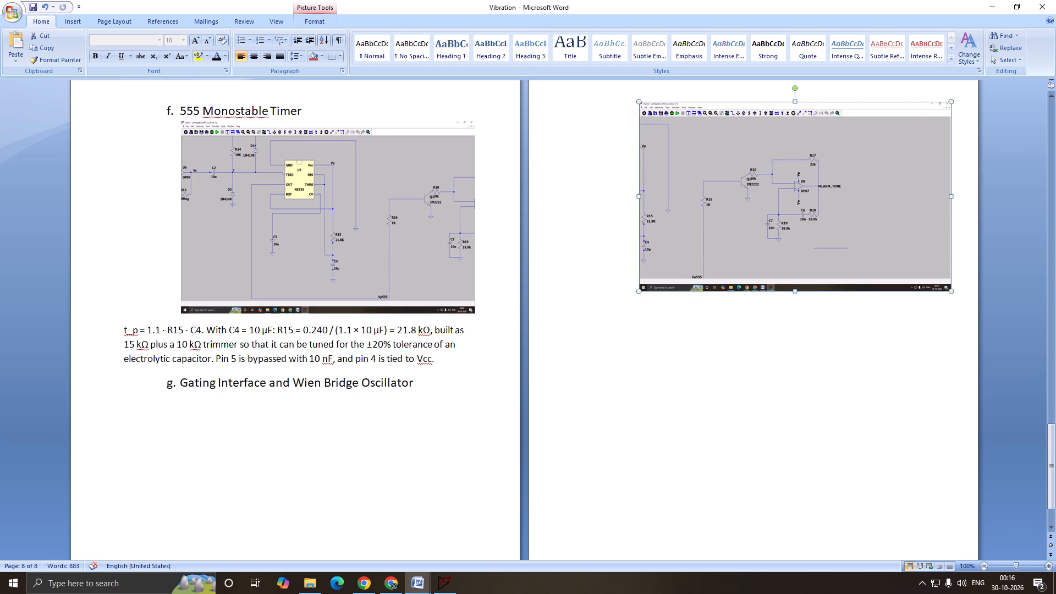
click(130, 479)
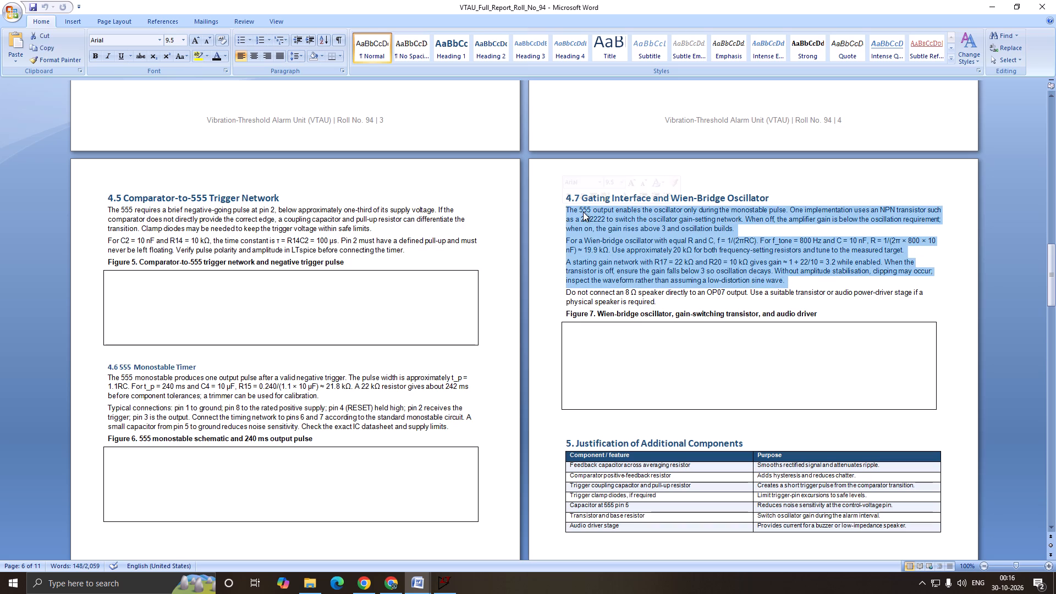
right_click(583, 212)
click(598, 227)
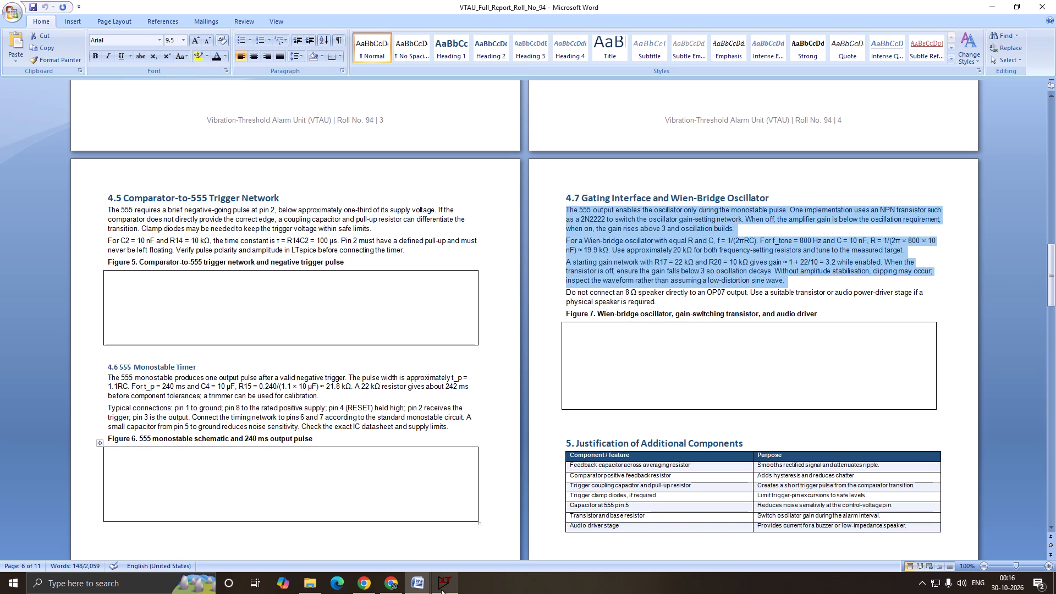
click(409, 586)
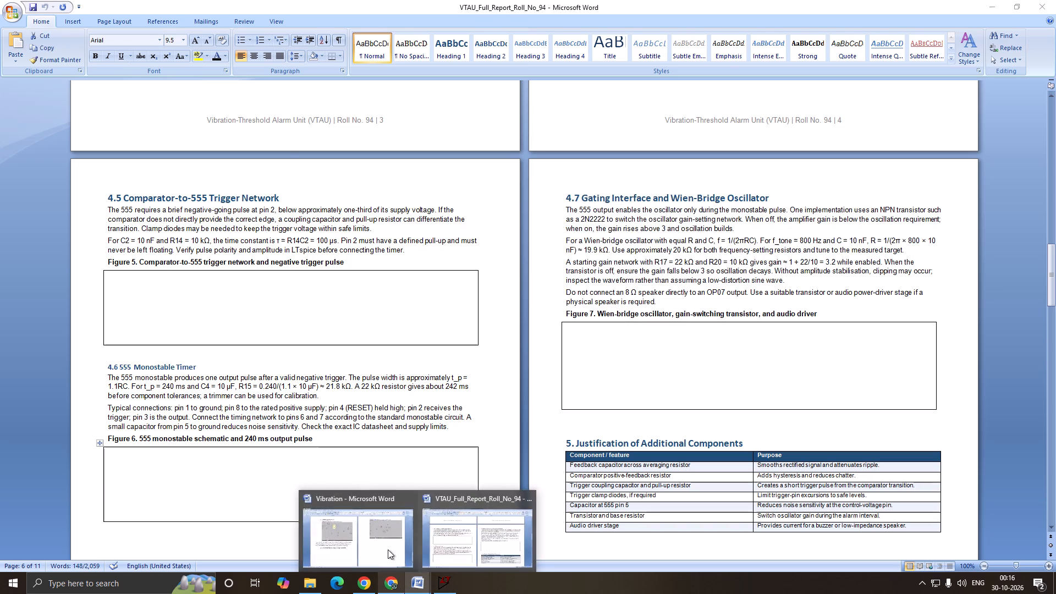
click(388, 549)
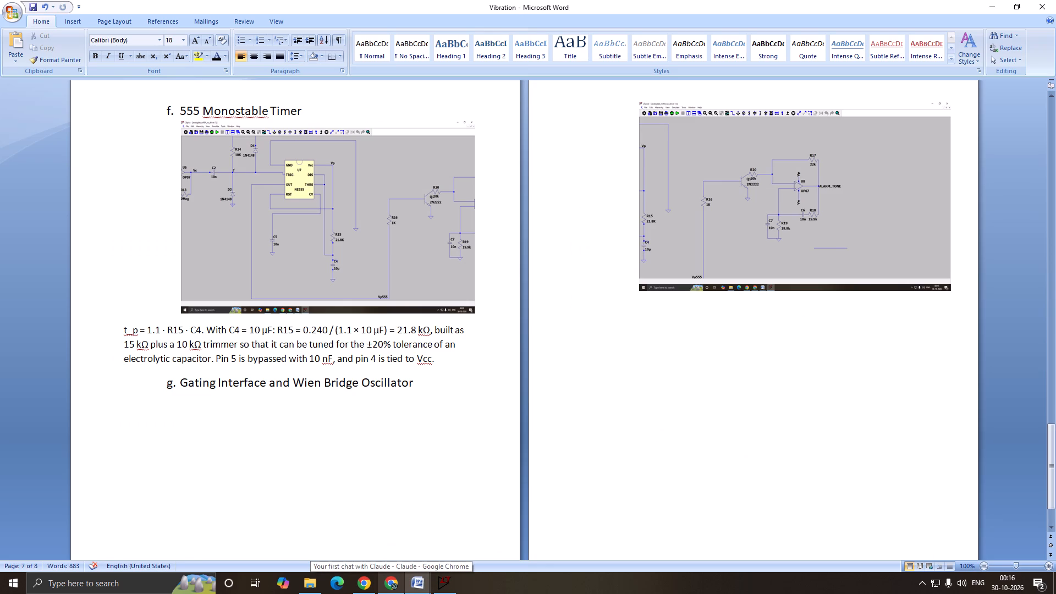
key(ctrl+v)
Set the three pasted gating and Wien-bridge paragraphs to font size 14.
scroll(411, 463, down, 4)
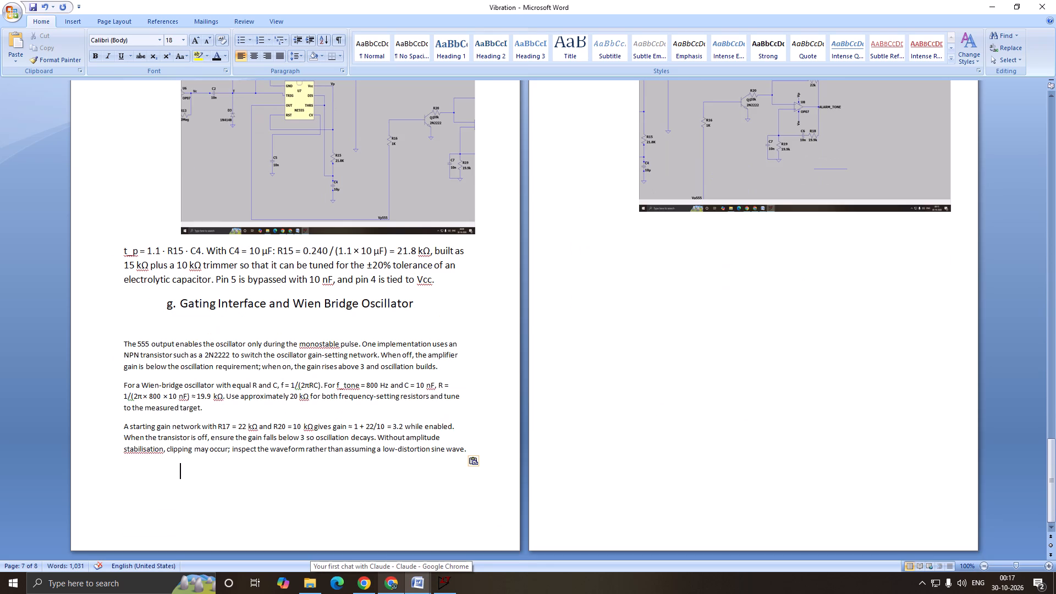
drag(120, 337, 532, 447)
right_click(322, 376)
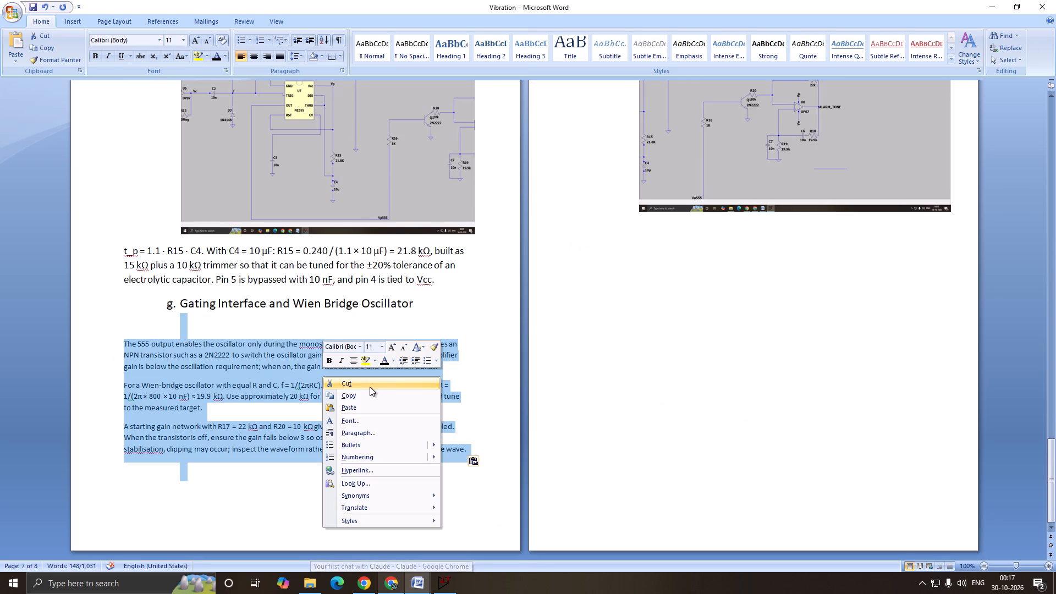
click(380, 347)
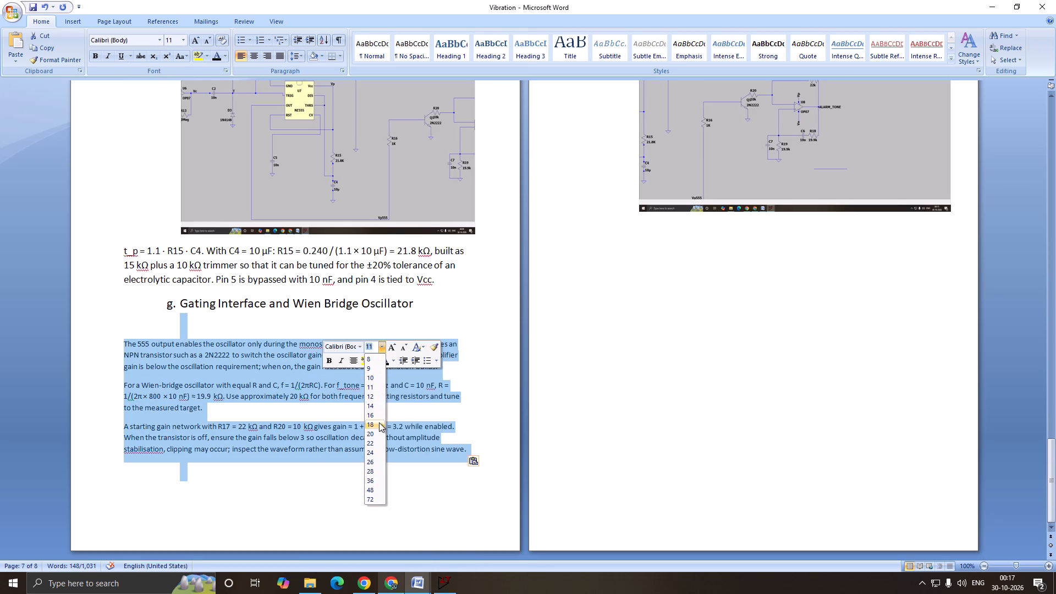
click(377, 408)
click(606, 380)
Delete the sentence "Use approximately 20 kΩ for both frequency-setting resistors and tune to the measured target." from the Wien-bridge paragraph.
scroll(624, 370, up, 3)
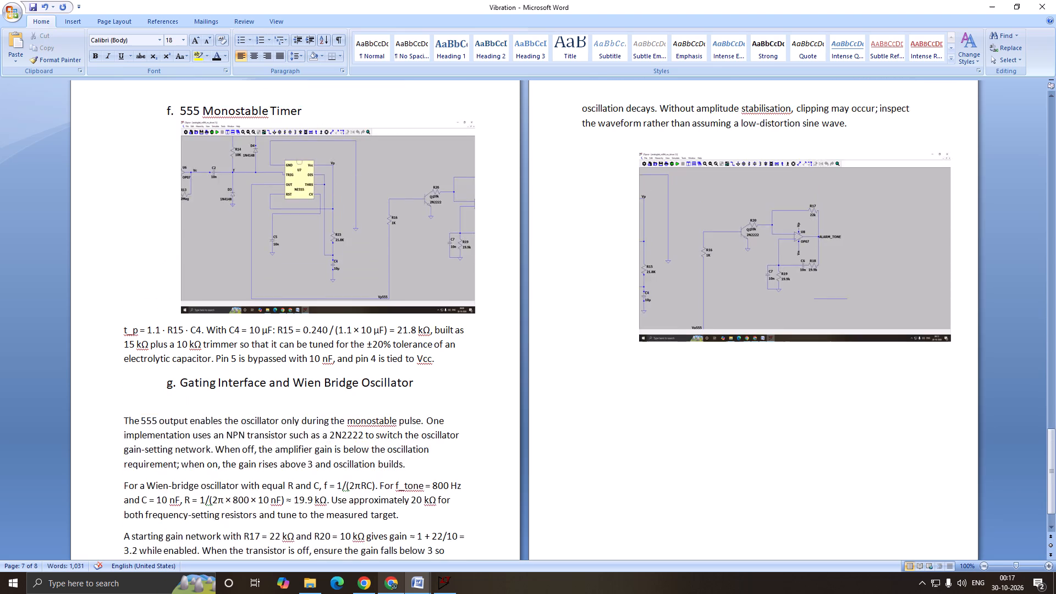
scroll(626, 368, up, 3)
scroll(626, 368, down, 8)
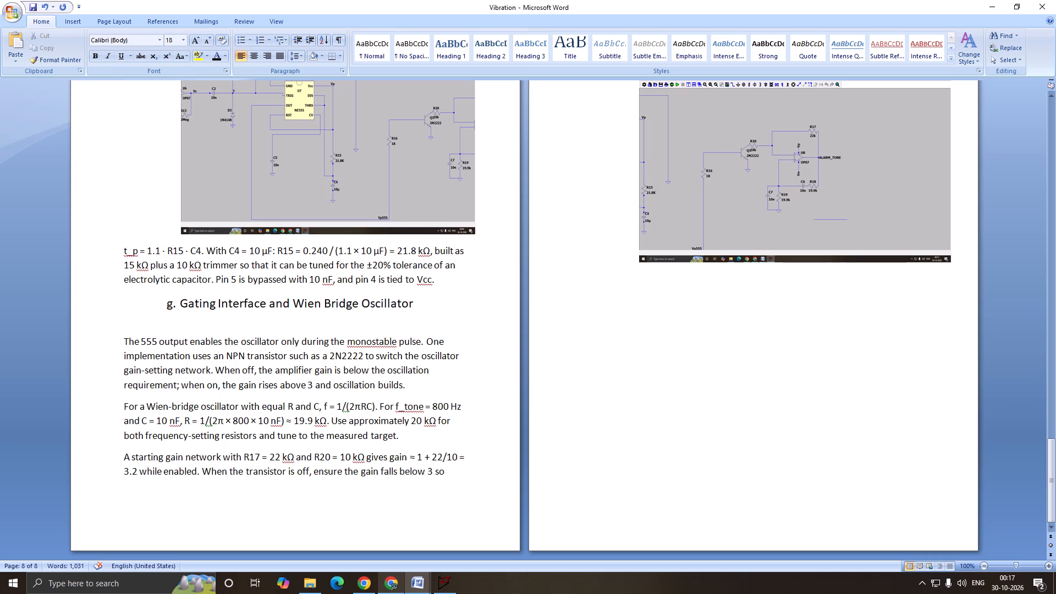
drag(331, 419, 387, 435)
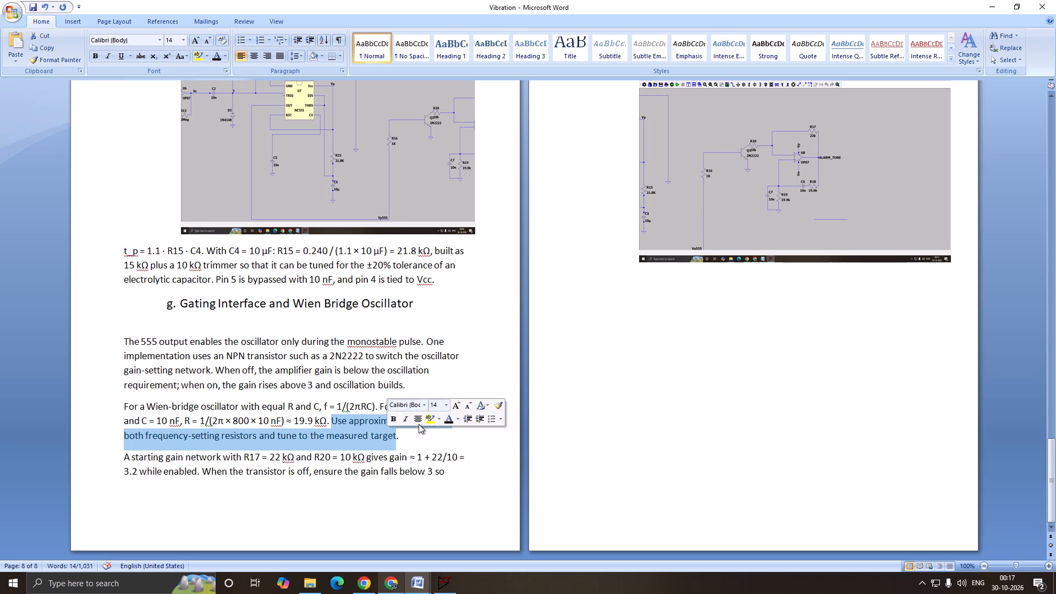
key(BackSpace)
key(BackSpace)
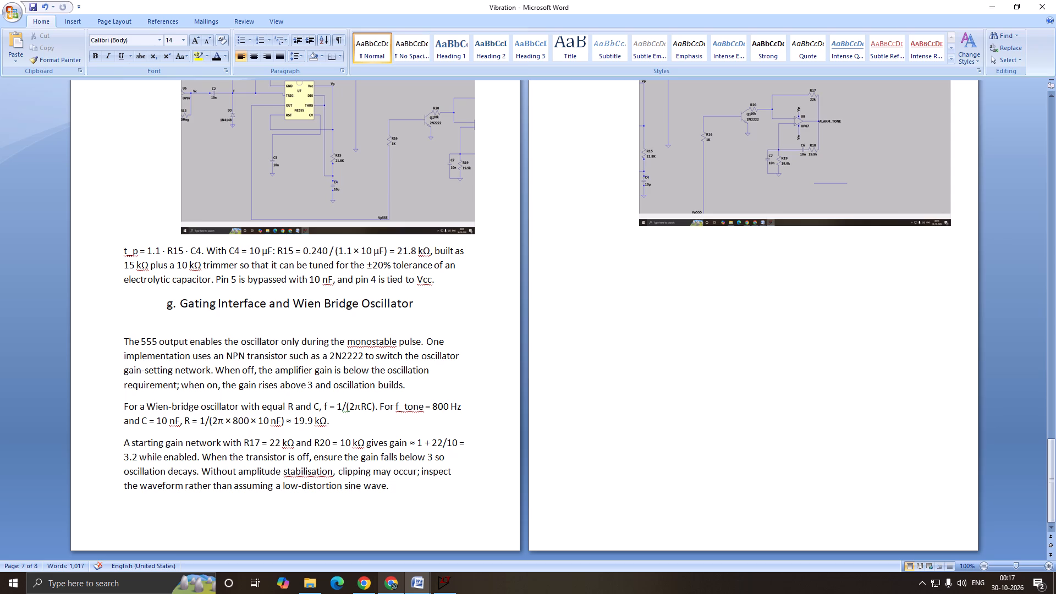
Compare the gated Wien bridge oscillator schematic in LTspice with the section g paragraphs and schematic picture in the Vibration document.
key(alt+Tab)
key(alt+Tab)
key(alt+Tab)
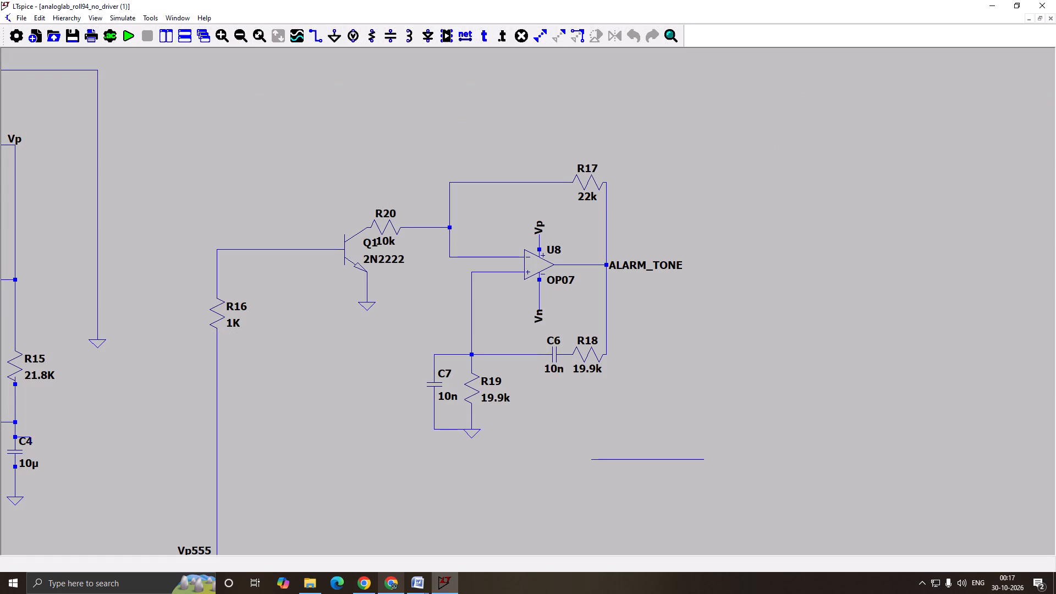
drag(337, 421, 322, 429)
key(alt+Tab)
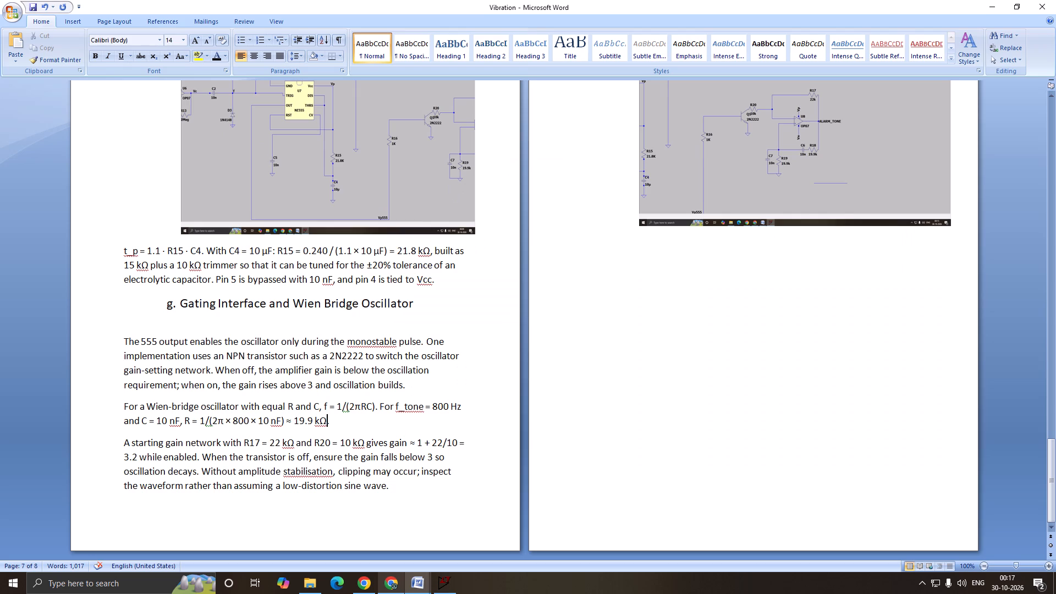
key(alt+Tab)
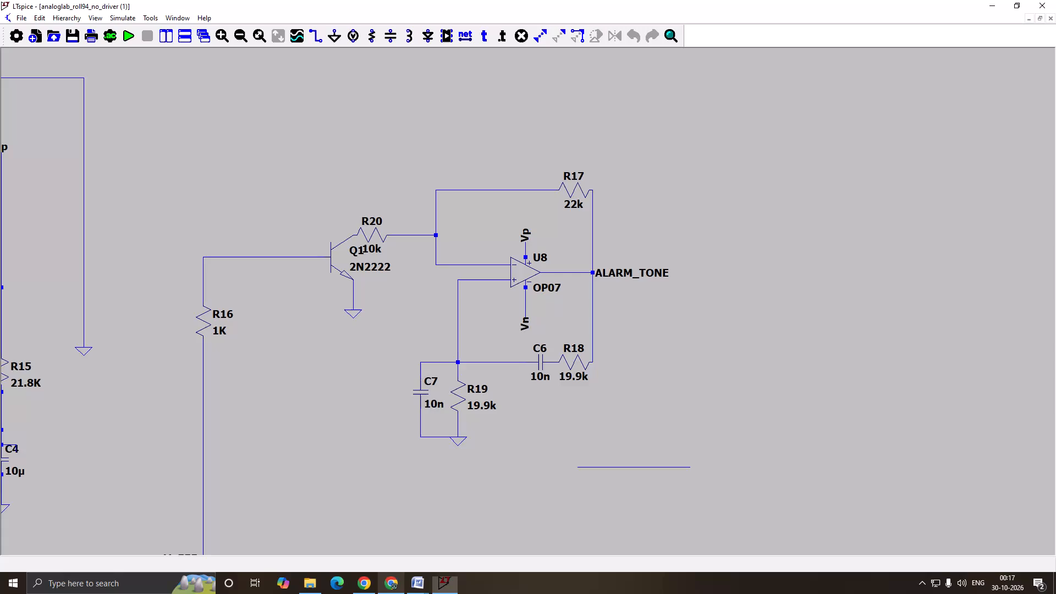
drag(322, 429, 320, 411)
key(alt+Tab)
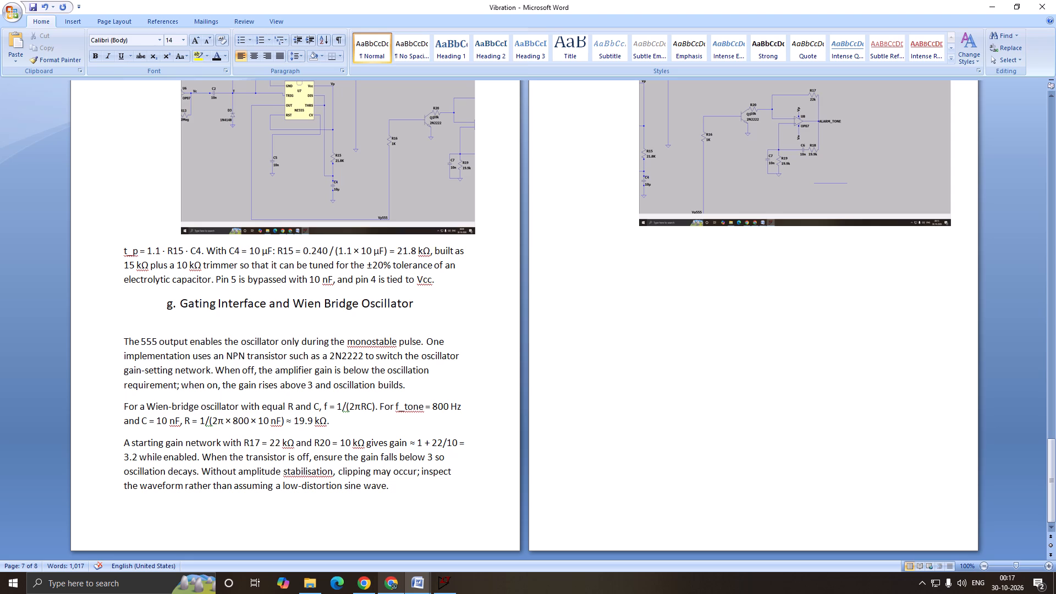
scroll(402, 466, down, 6)
drag(741, 392, 683, 410)
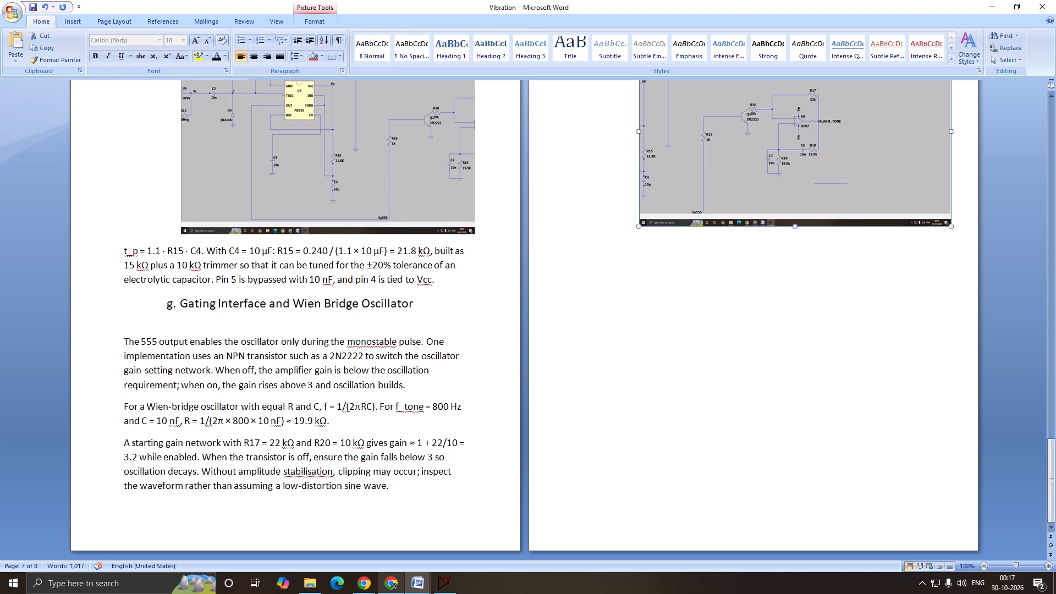
click(625, 237)
click(585, 251)
key(alt+Tab)
key(alt+Tab)
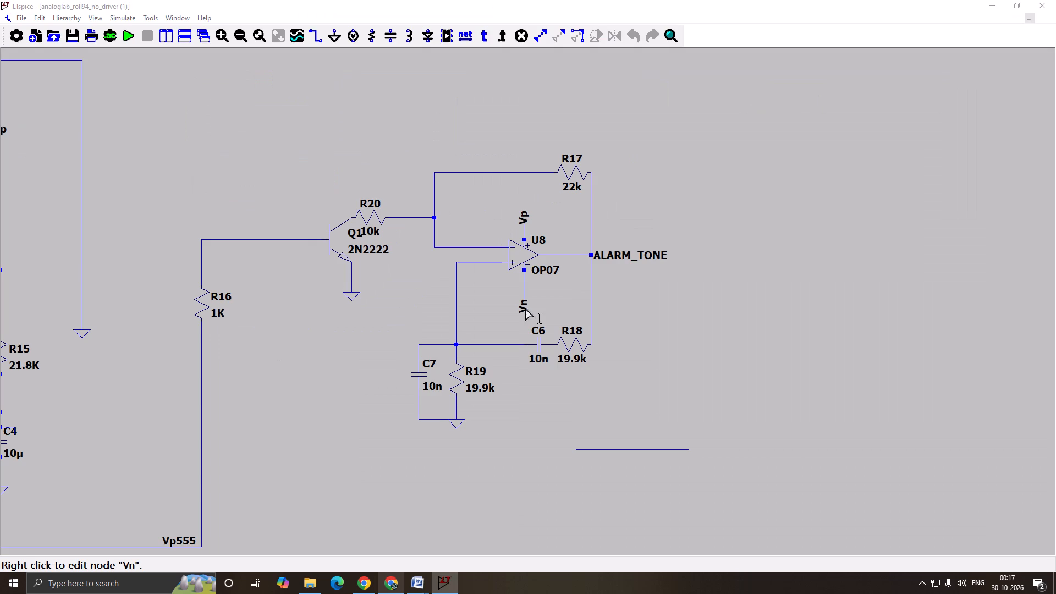
key(alt+Tab)
key(alt+Tab)
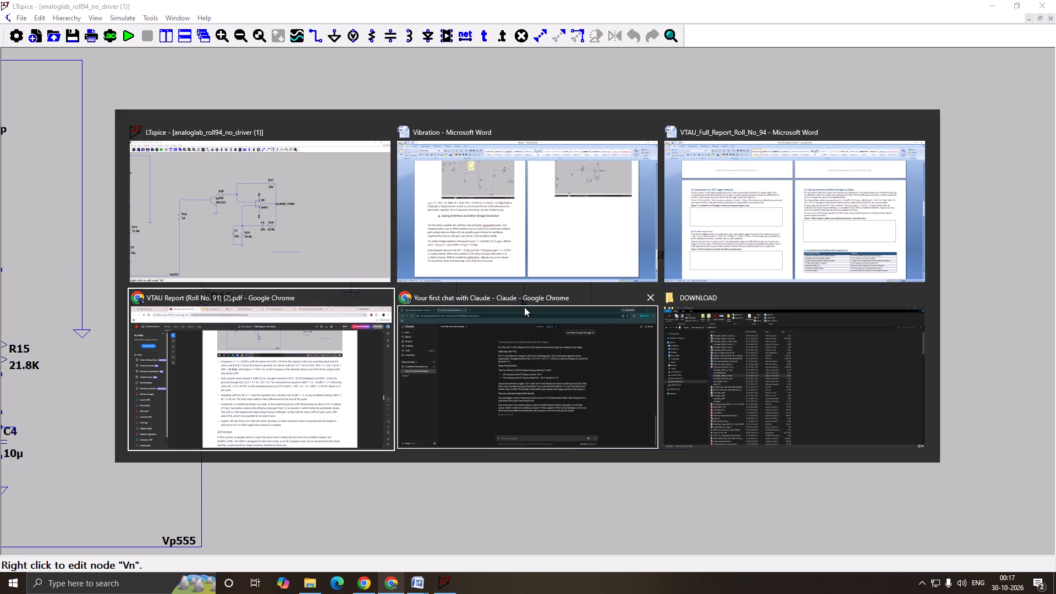
key(alt+Tab)
key(alt+Tab)
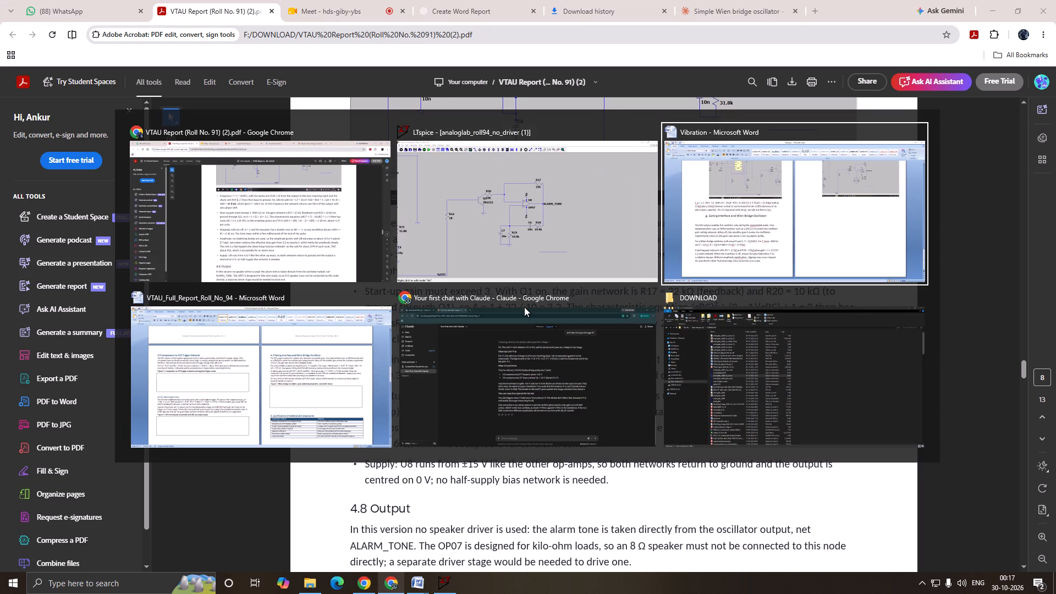
key(alt+Tab)
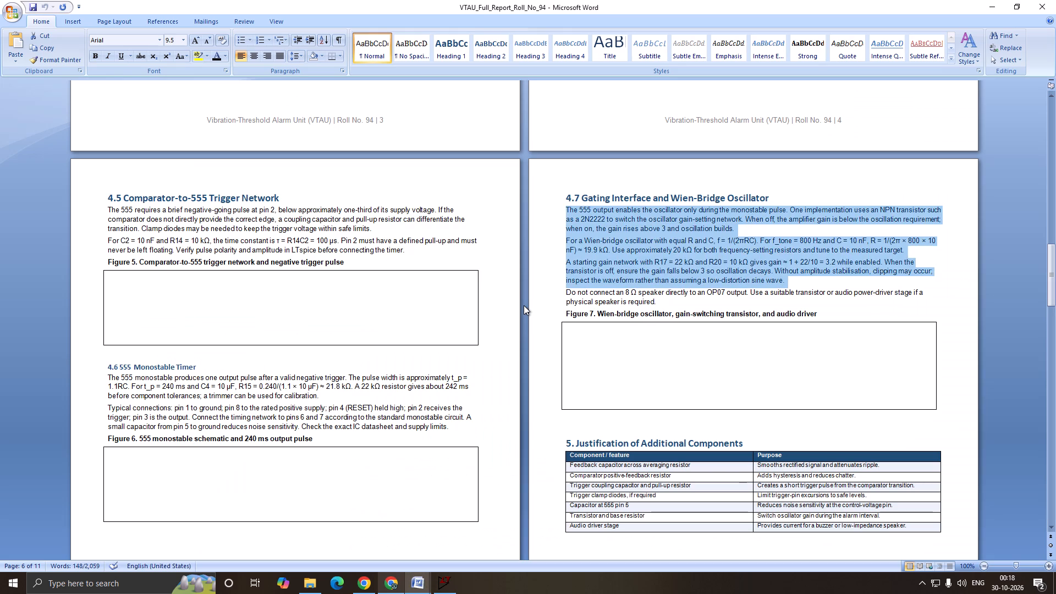
scroll(544, 320, down, 6)
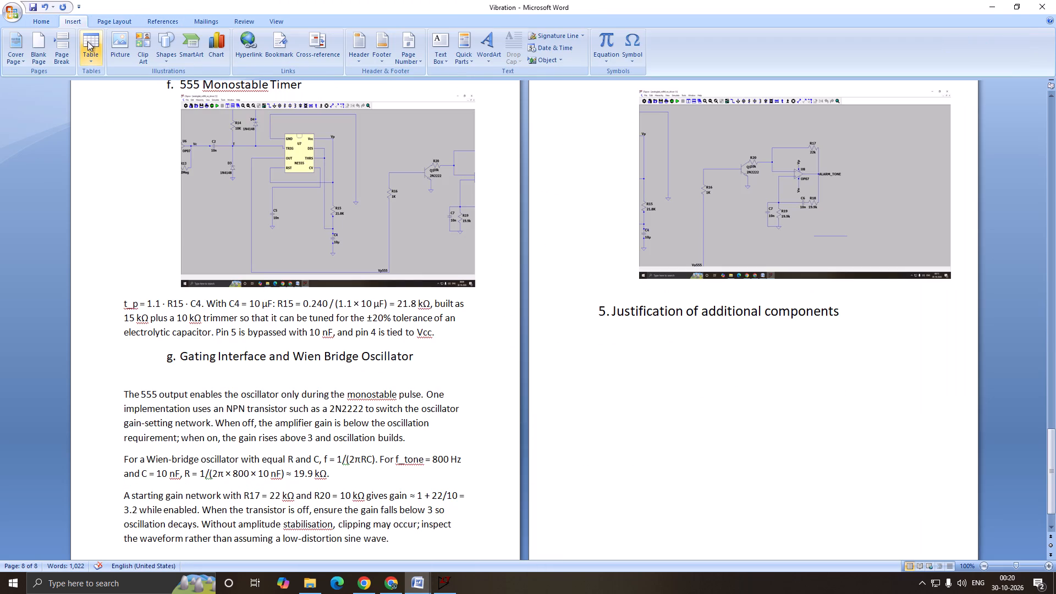
click(89, 47)
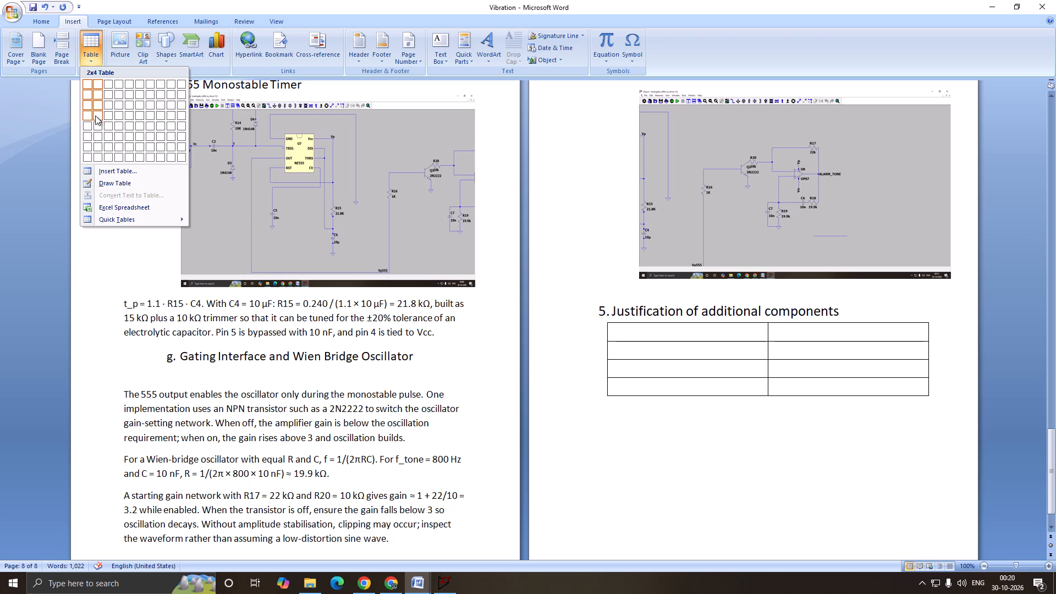
click(96, 149)
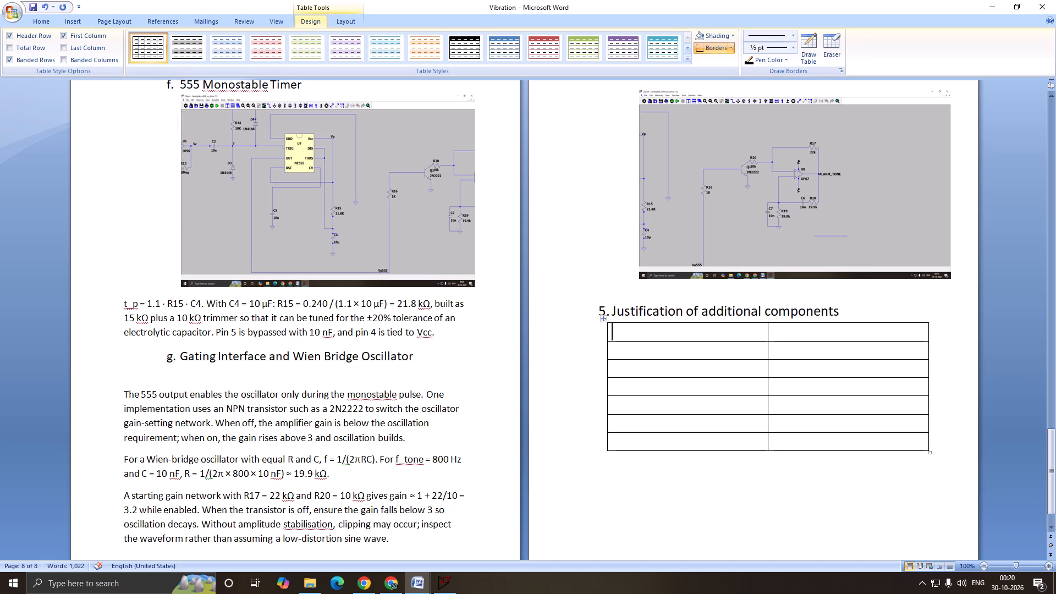
Enter "Component" and "Purpose" as the column headings in the table's first row.
text(Componen)
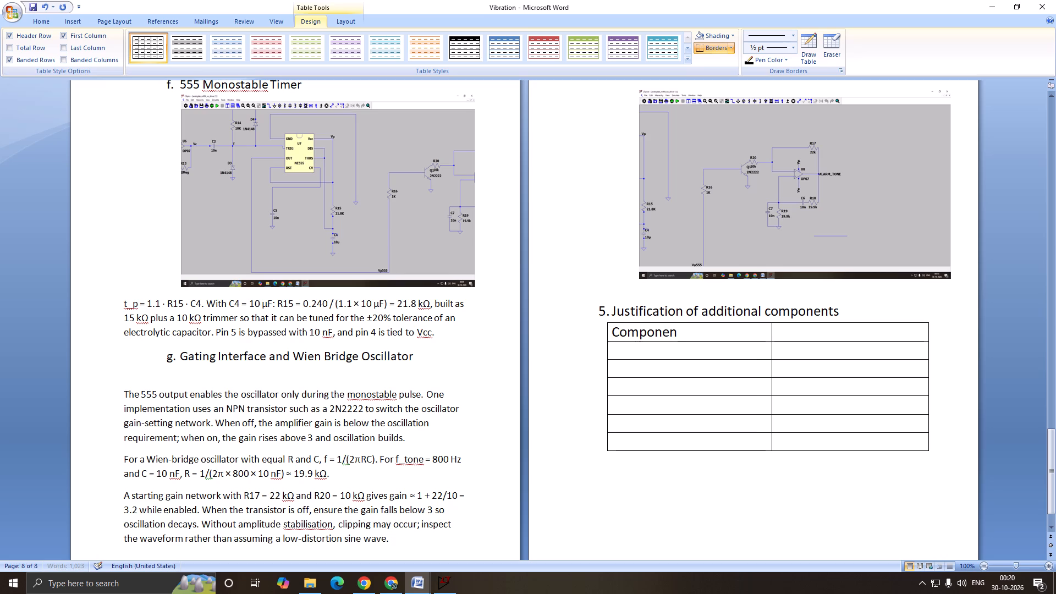
key(t)
key(Right)
text(Pur)
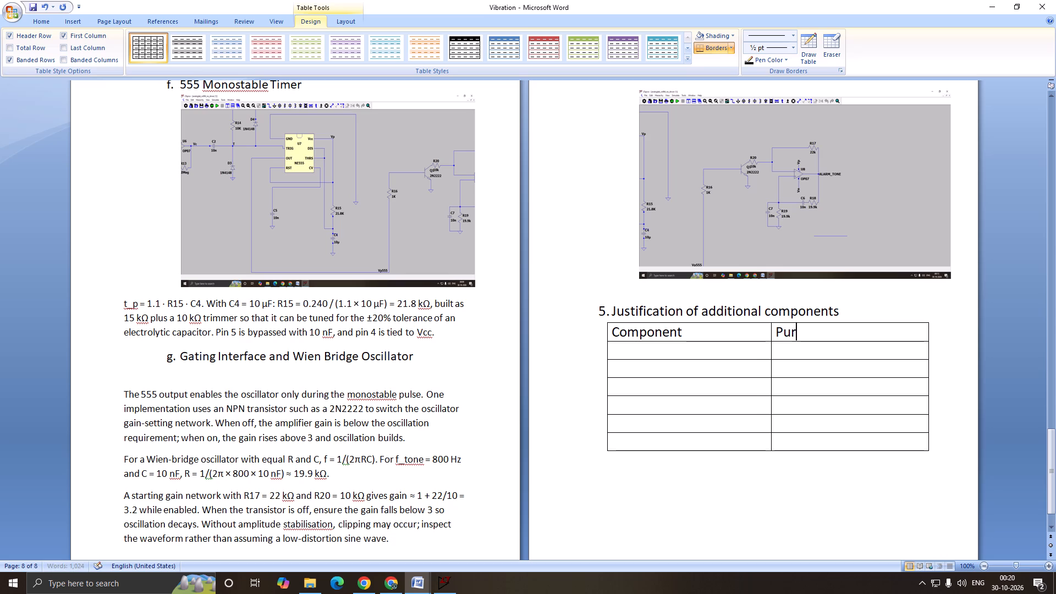
text(pose)
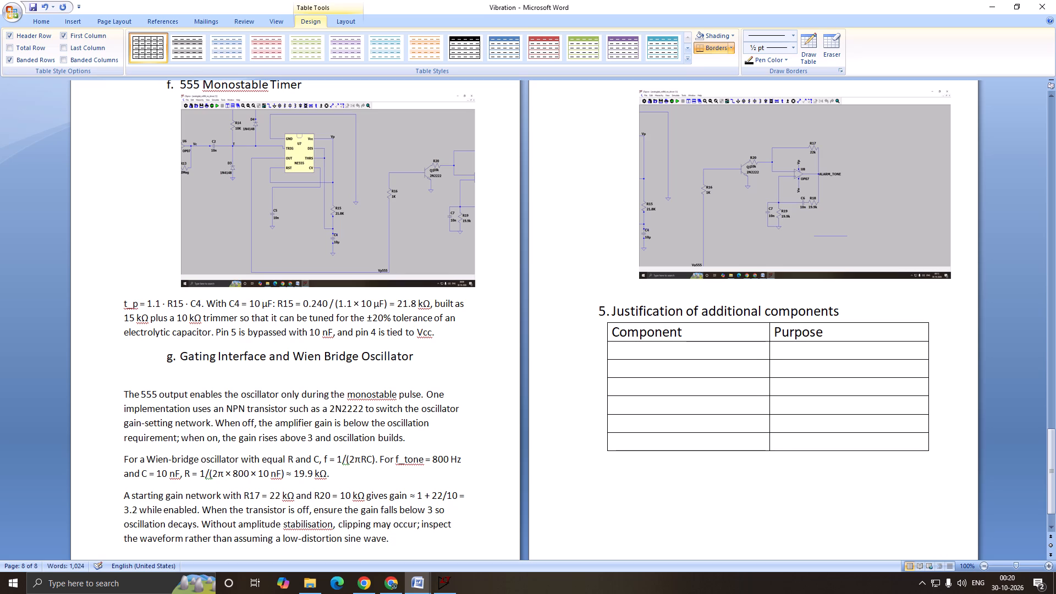
Look back through the earlier sections of the Vibration report and return to the section 5 table.
click(624, 415)
scroll(646, 366, up, 10)
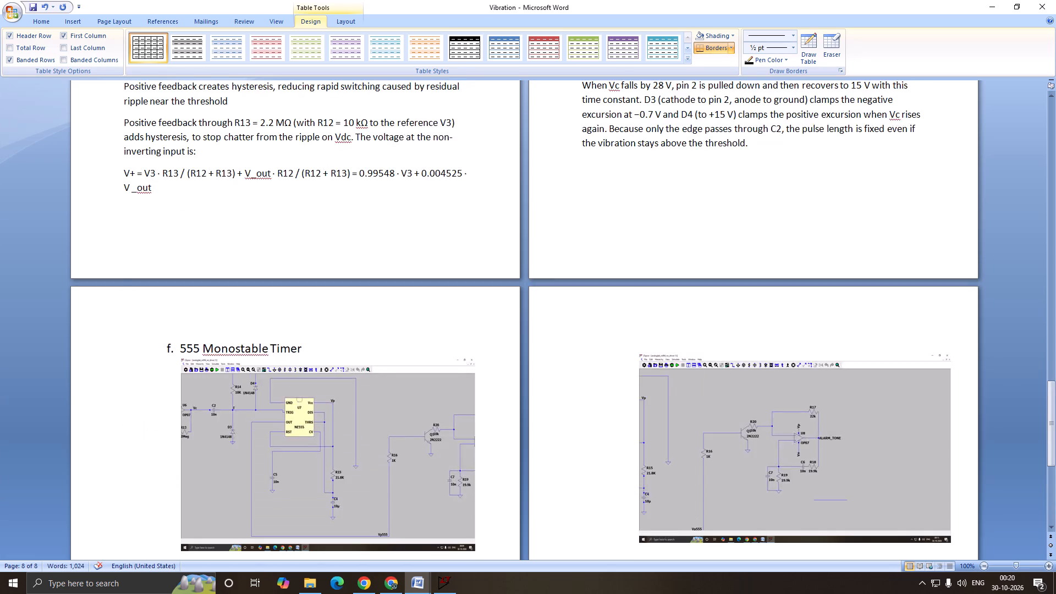
scroll(650, 365, up, 20)
scroll(650, 365, up, 19)
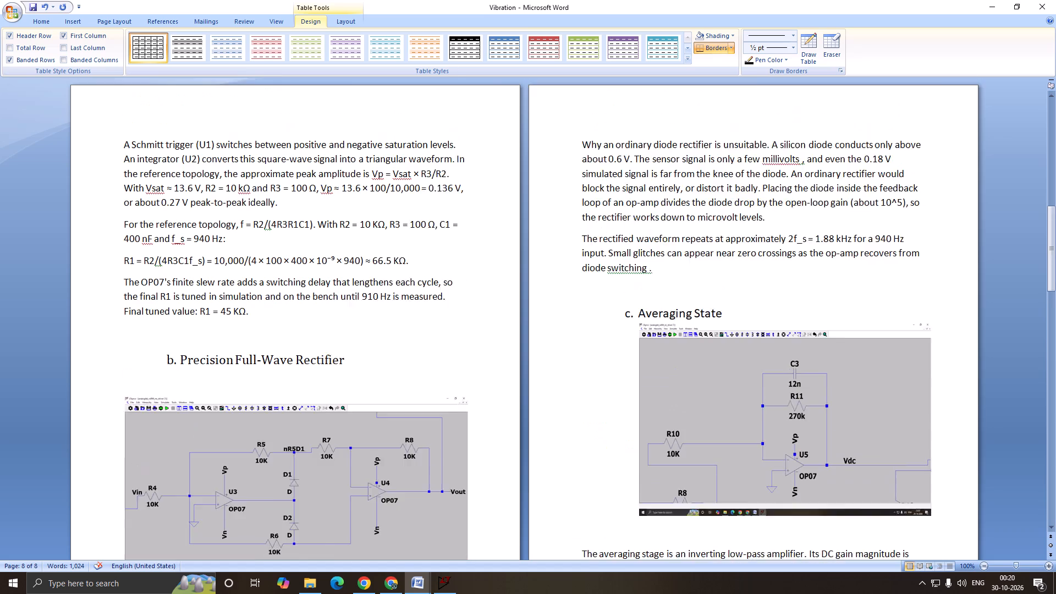
scroll(663, 377, up, 20)
scroll(663, 377, up, 3)
scroll(664, 378, down, 9)
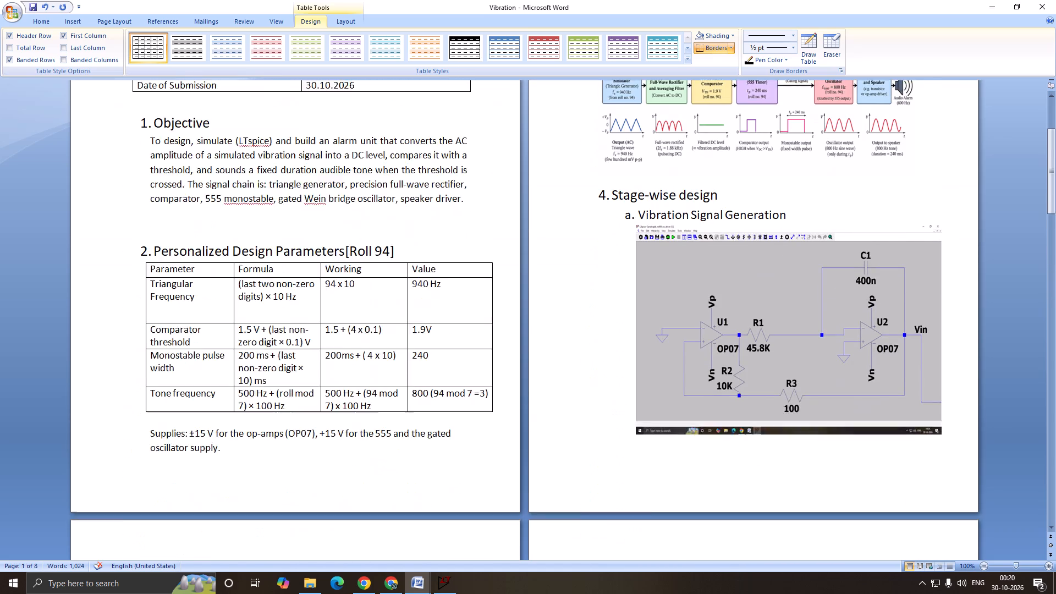
scroll(664, 378, down, 4)
drag(1049, 181, 1055, 455)
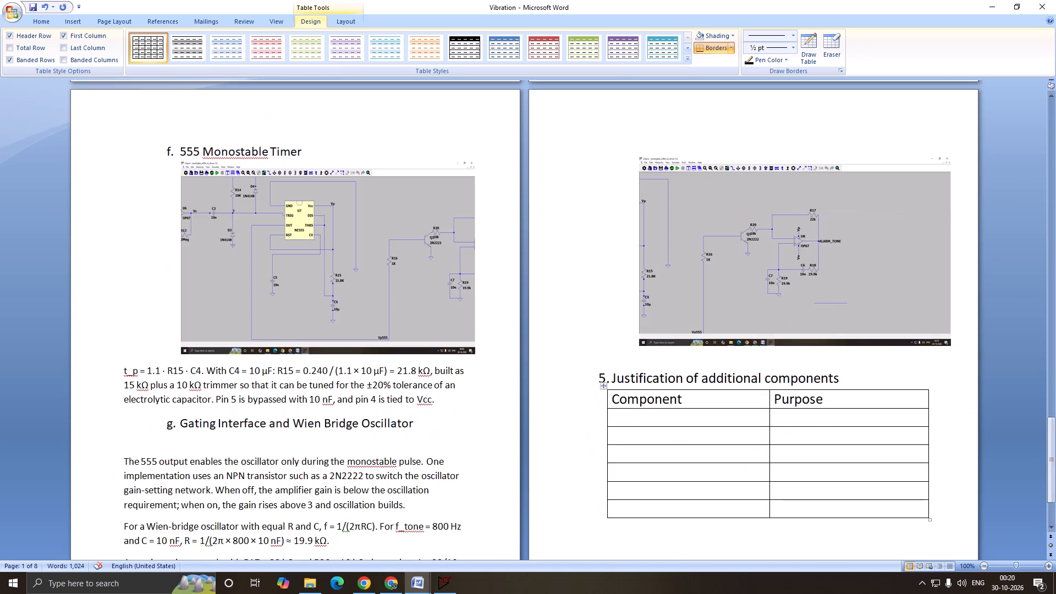
scroll(774, 366, down, 5)
click(660, 308)
click(646, 292)
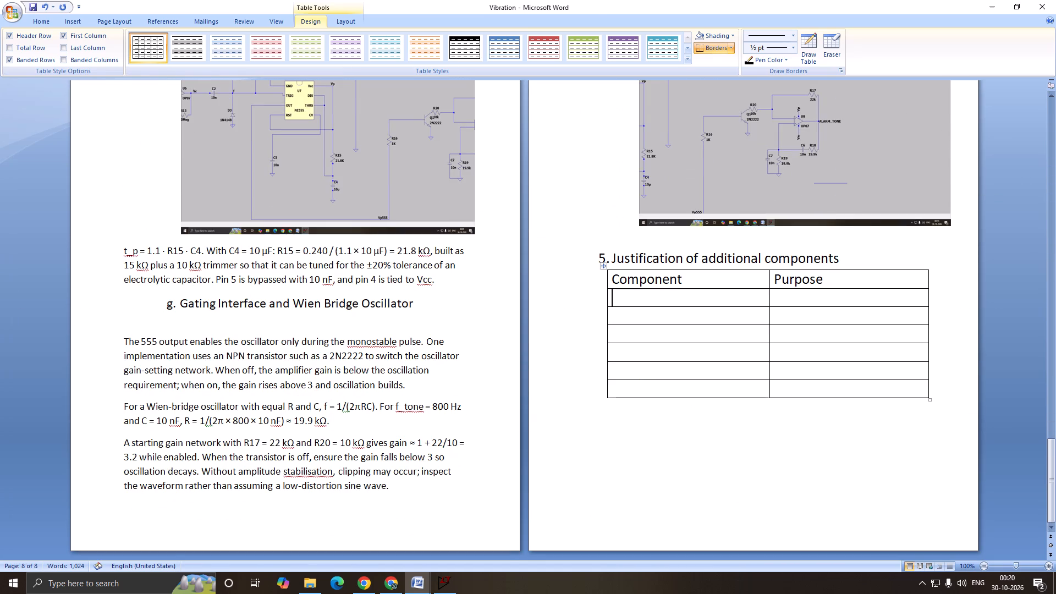
key(alt+Tab)
key(alt+Tab)
key(alt+Tab)
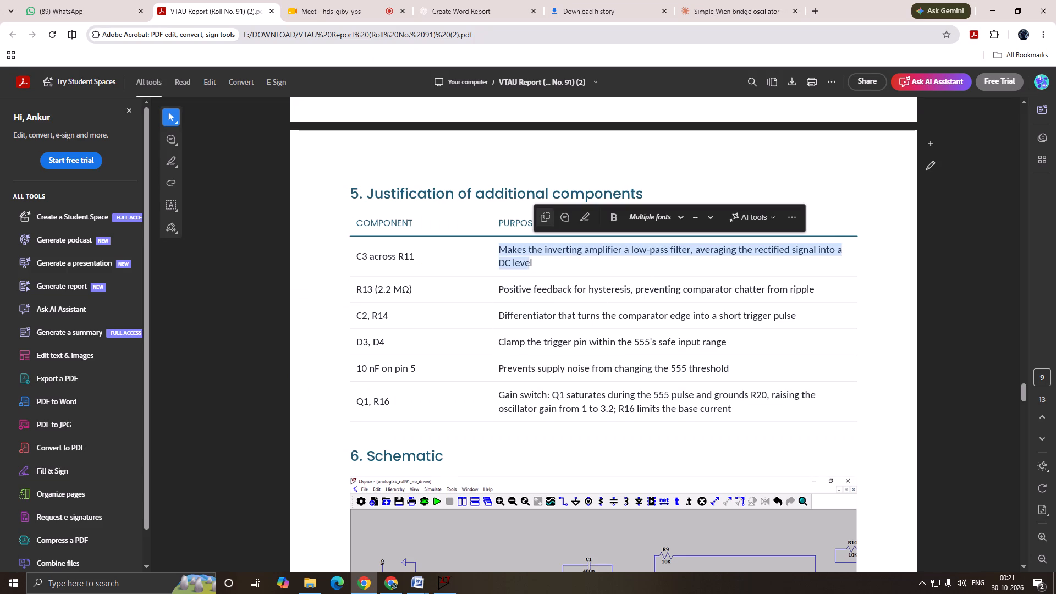
key(ctrl+c)
key(alt+Tab)
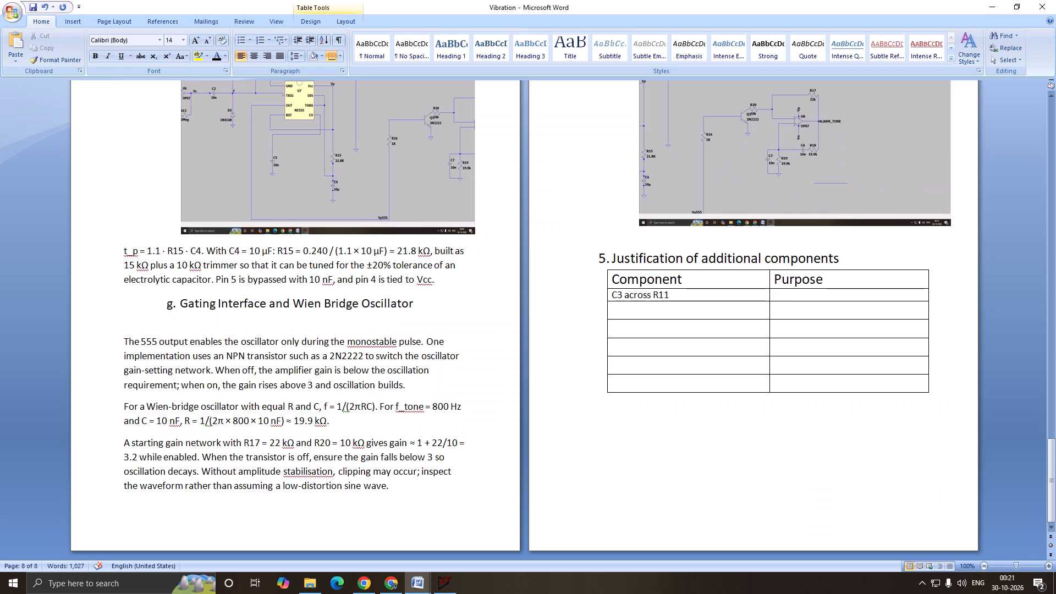
key(ctrl+v)
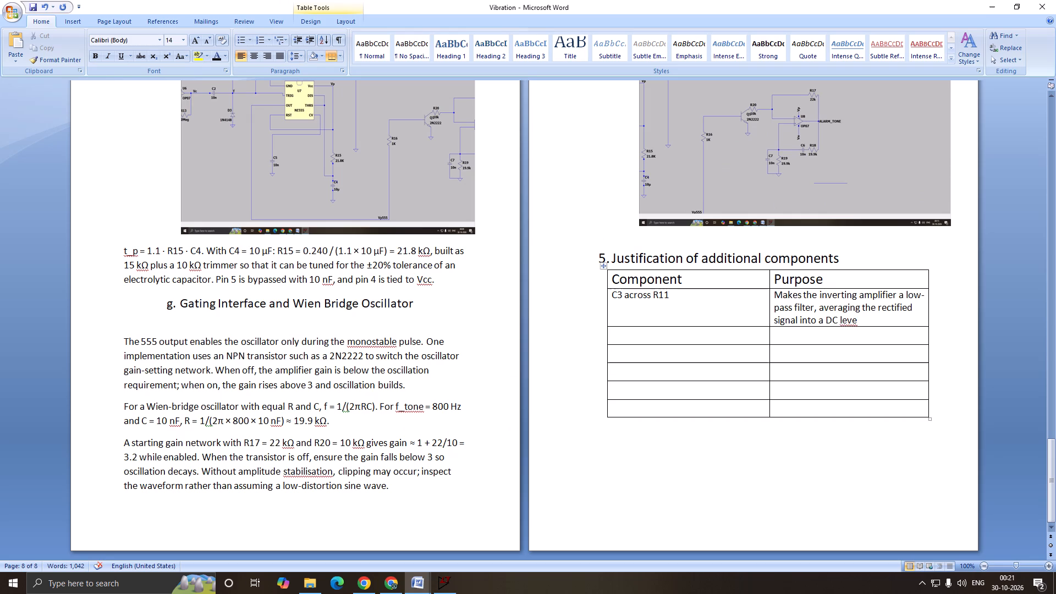
key(l)
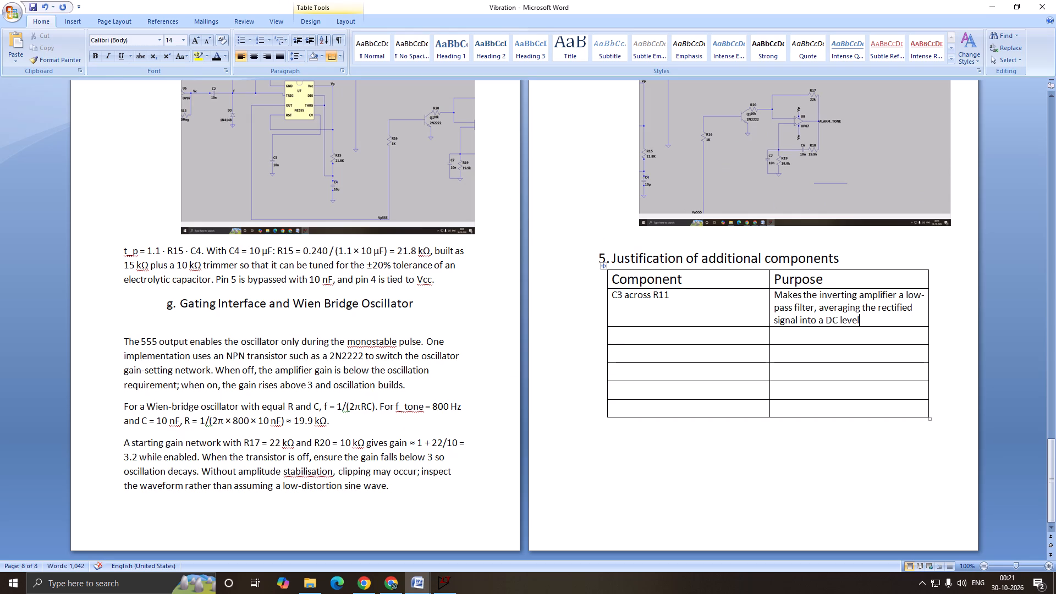
Widen the section 5 table by moving its outer left and right borders outward.
click(658, 338)
drag(607, 320, 581, 320)
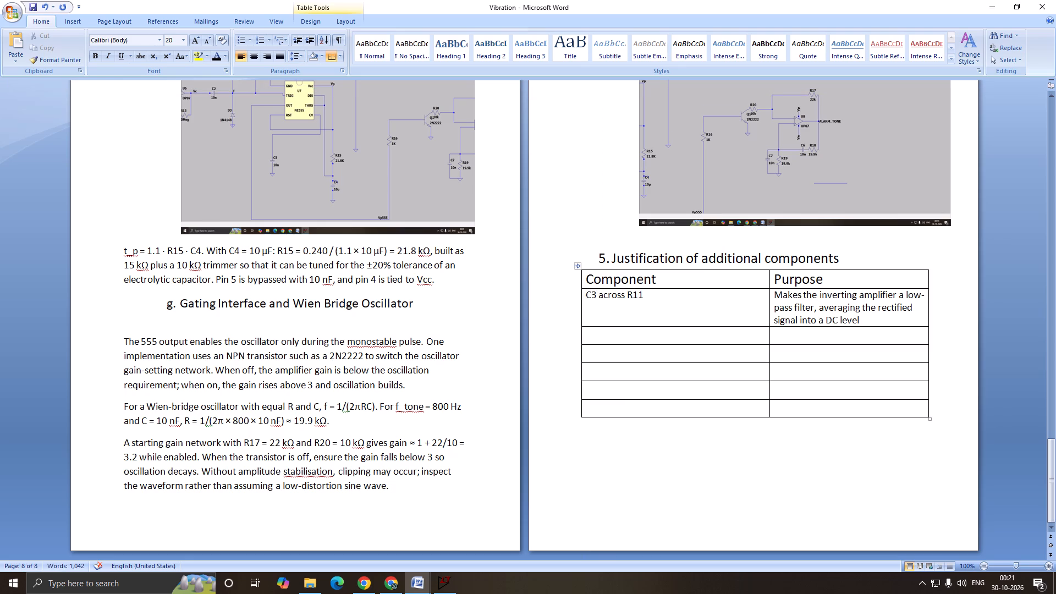
drag(928, 318, 931, 318)
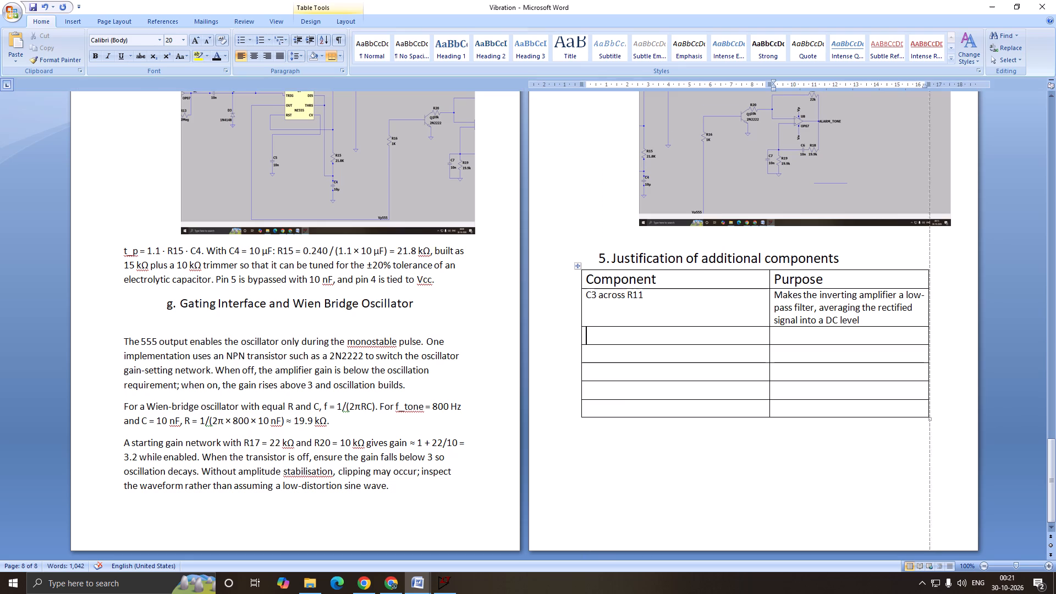
drag(931, 318, 944, 317)
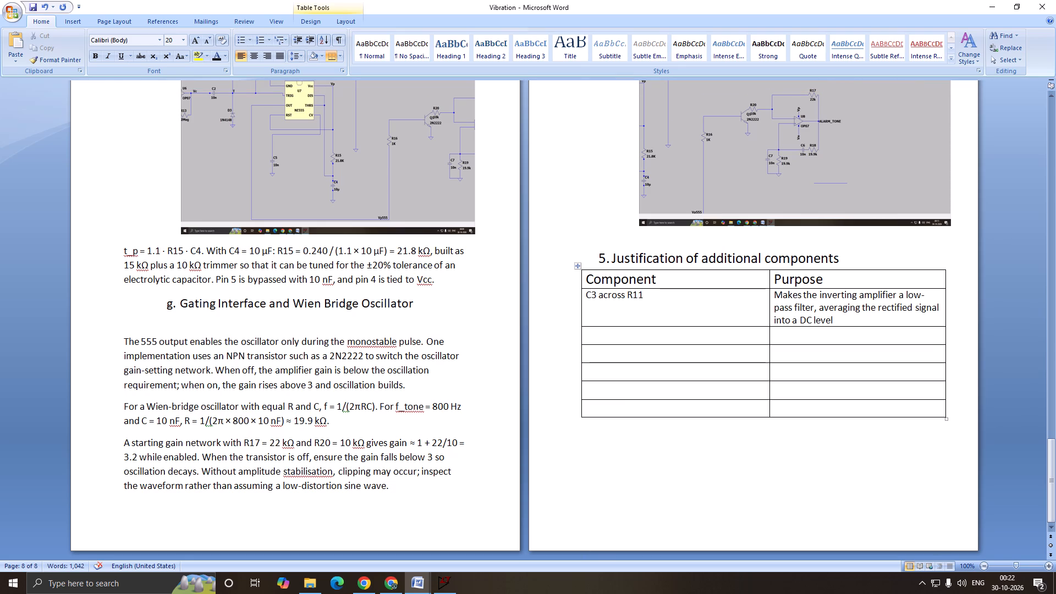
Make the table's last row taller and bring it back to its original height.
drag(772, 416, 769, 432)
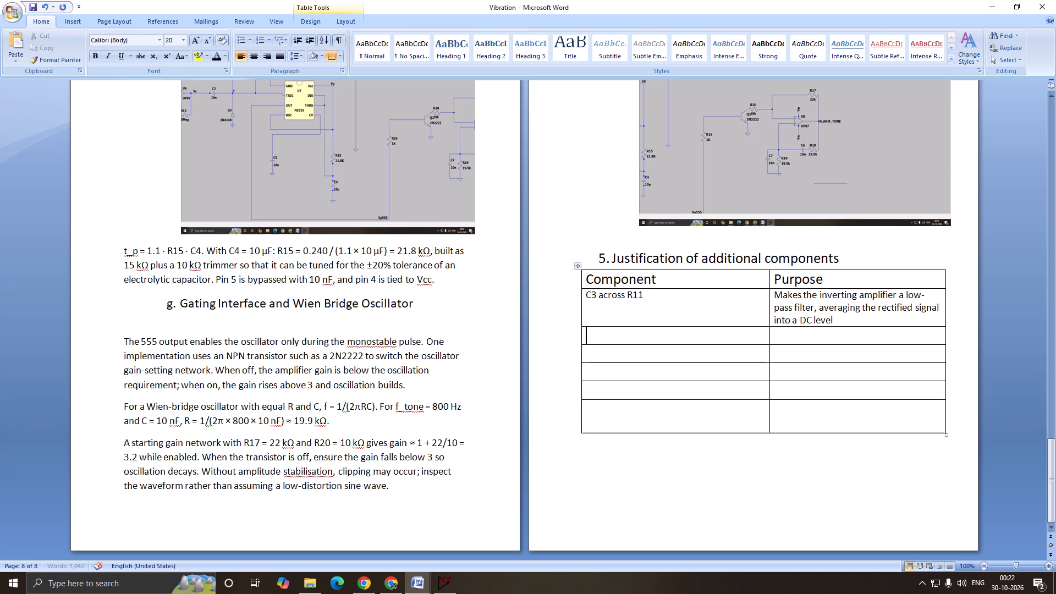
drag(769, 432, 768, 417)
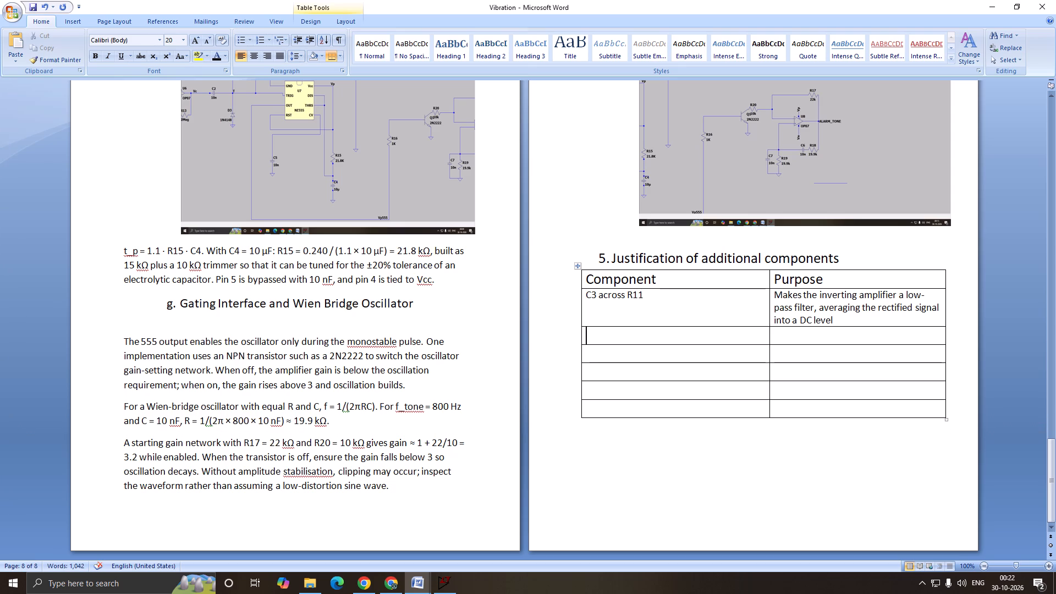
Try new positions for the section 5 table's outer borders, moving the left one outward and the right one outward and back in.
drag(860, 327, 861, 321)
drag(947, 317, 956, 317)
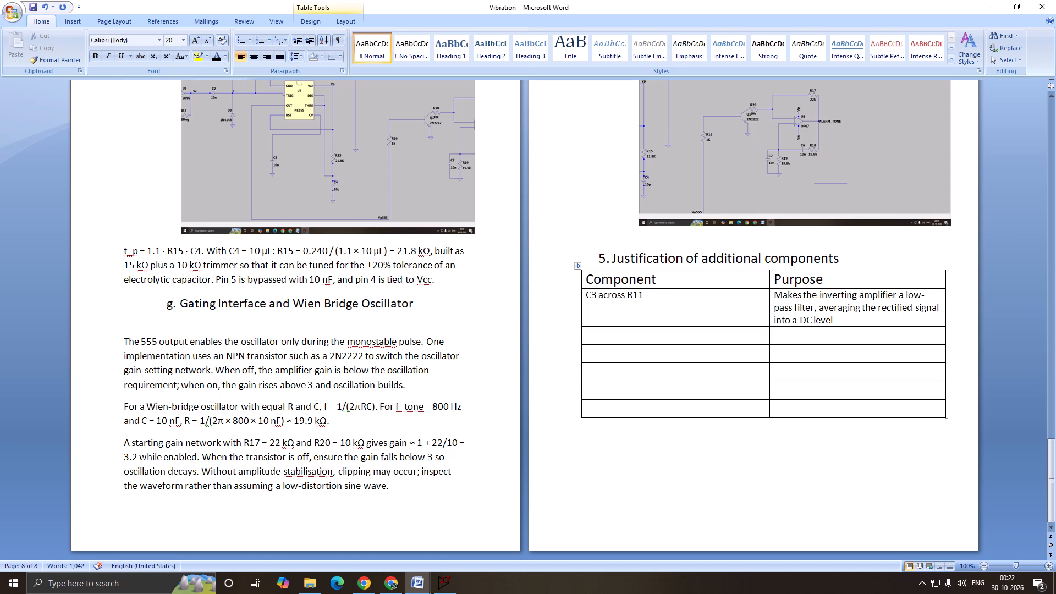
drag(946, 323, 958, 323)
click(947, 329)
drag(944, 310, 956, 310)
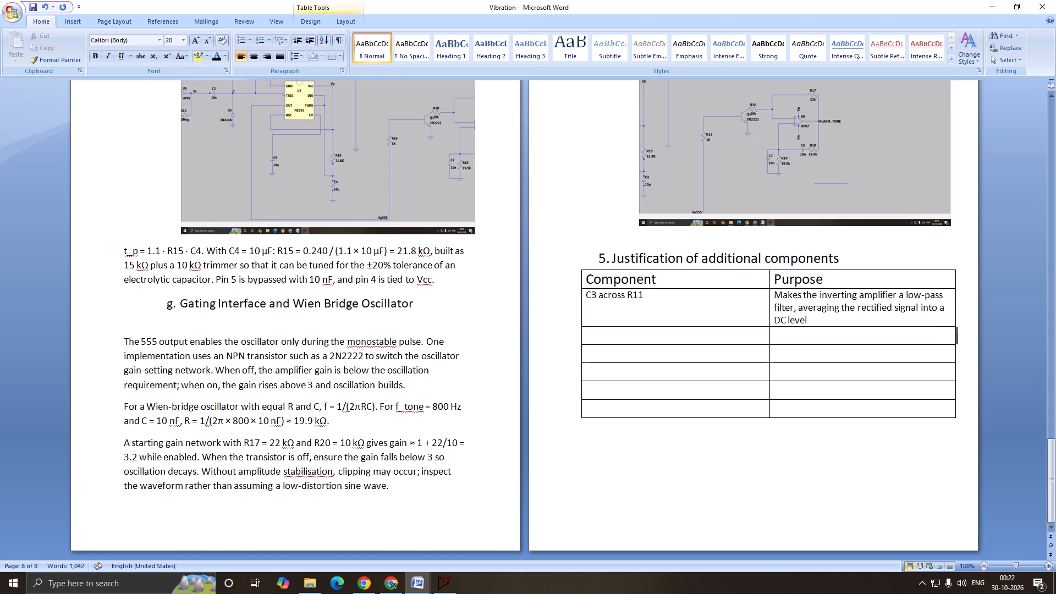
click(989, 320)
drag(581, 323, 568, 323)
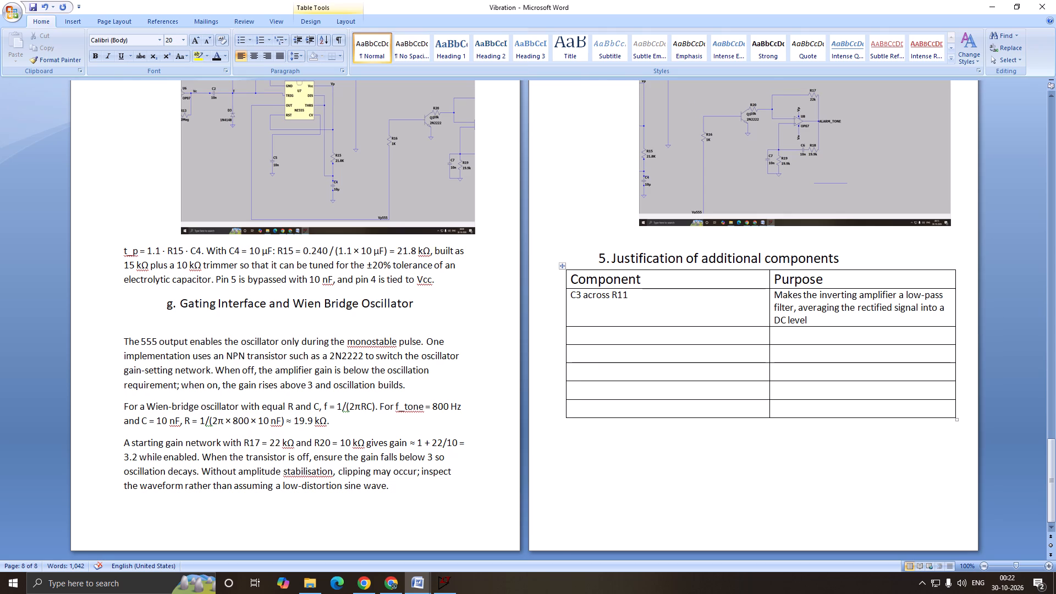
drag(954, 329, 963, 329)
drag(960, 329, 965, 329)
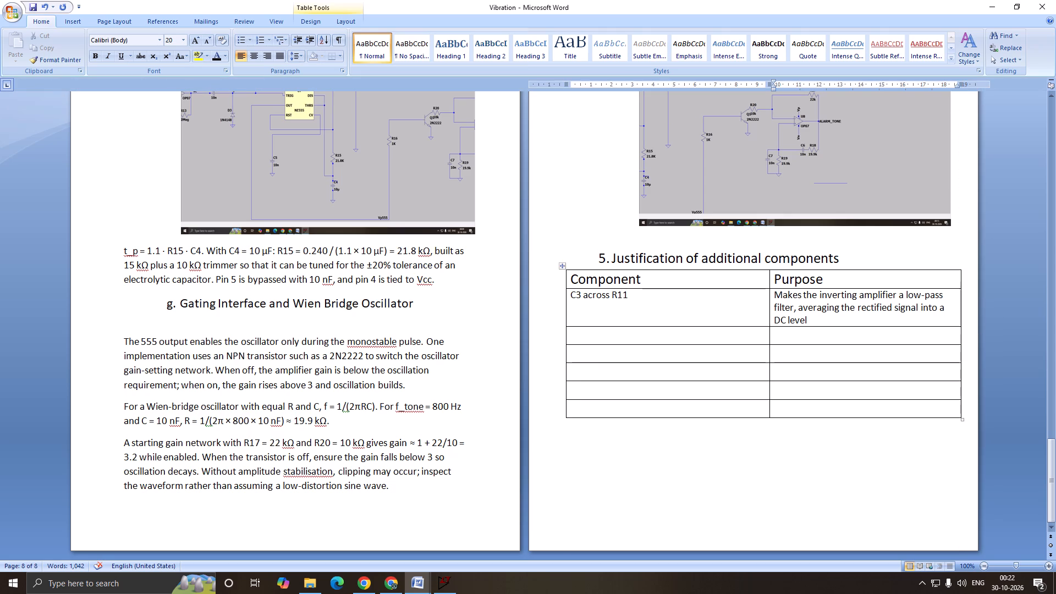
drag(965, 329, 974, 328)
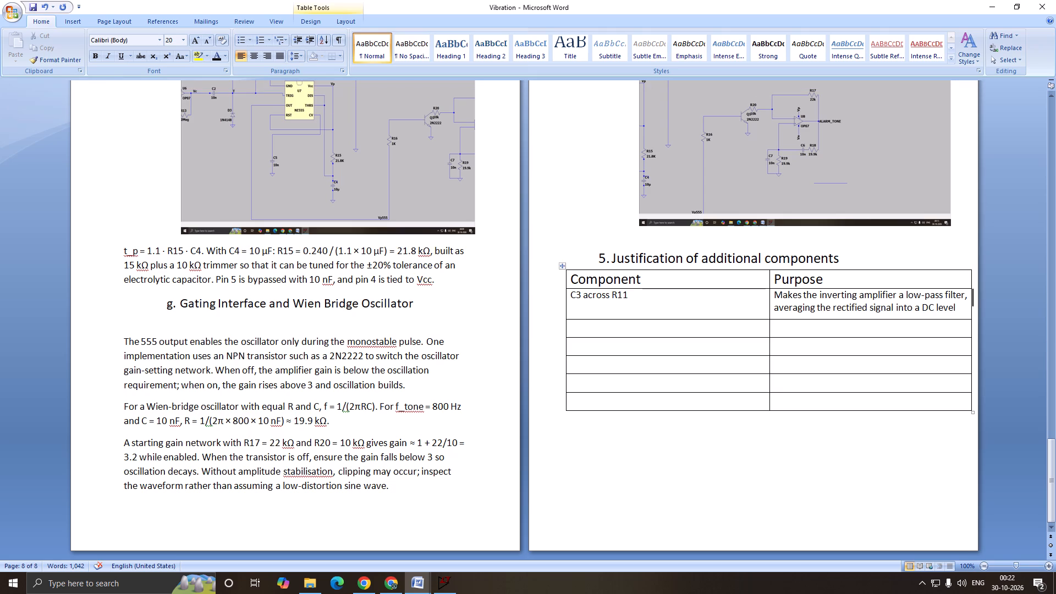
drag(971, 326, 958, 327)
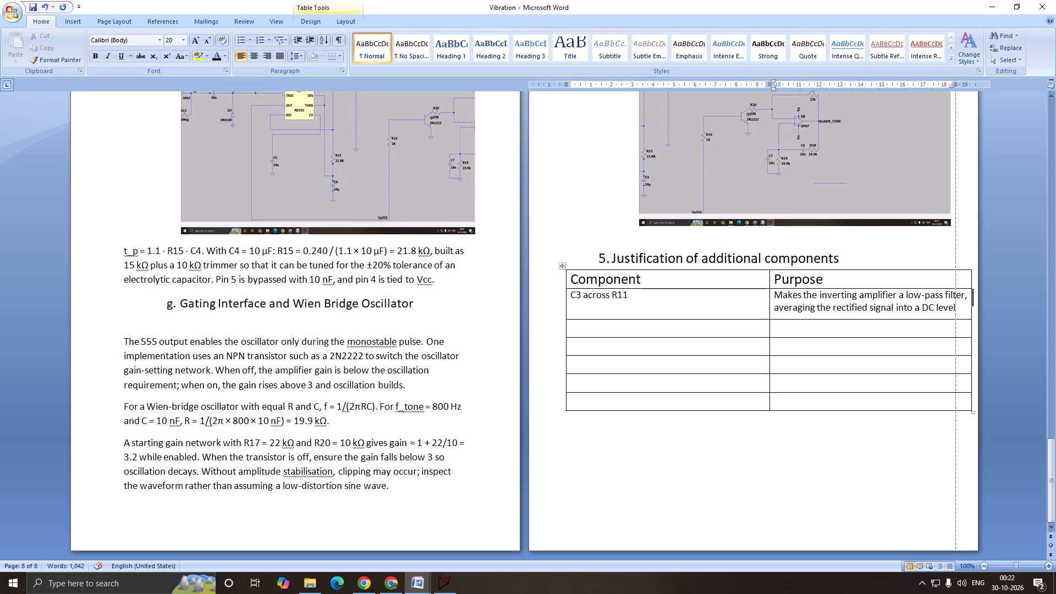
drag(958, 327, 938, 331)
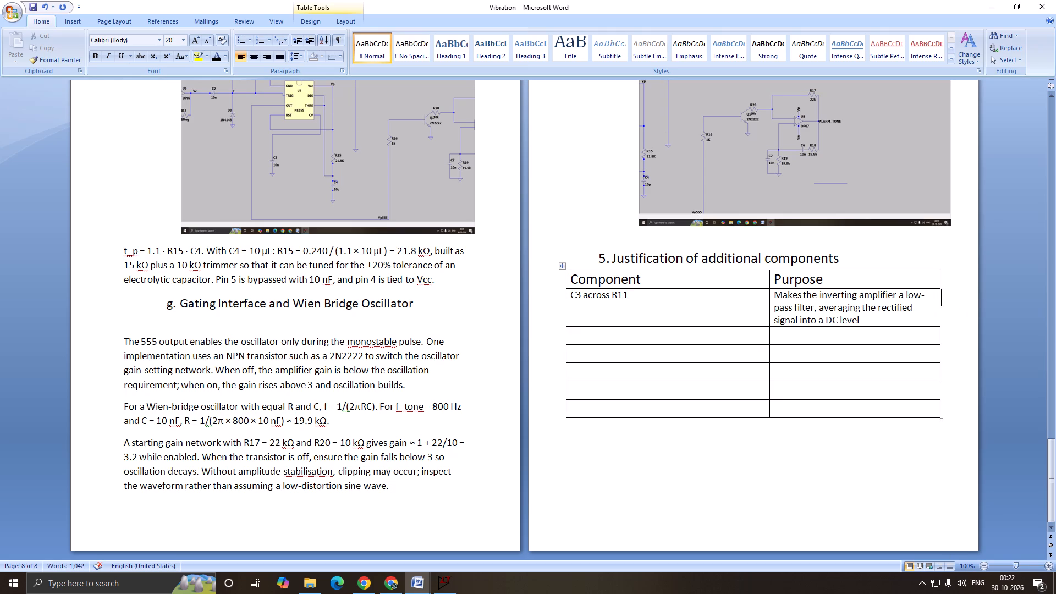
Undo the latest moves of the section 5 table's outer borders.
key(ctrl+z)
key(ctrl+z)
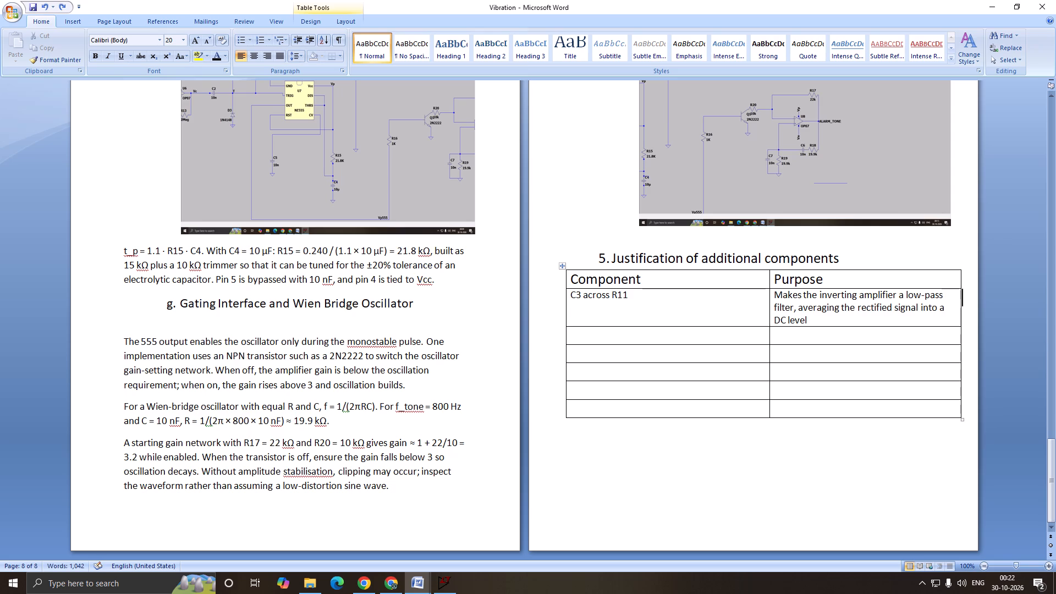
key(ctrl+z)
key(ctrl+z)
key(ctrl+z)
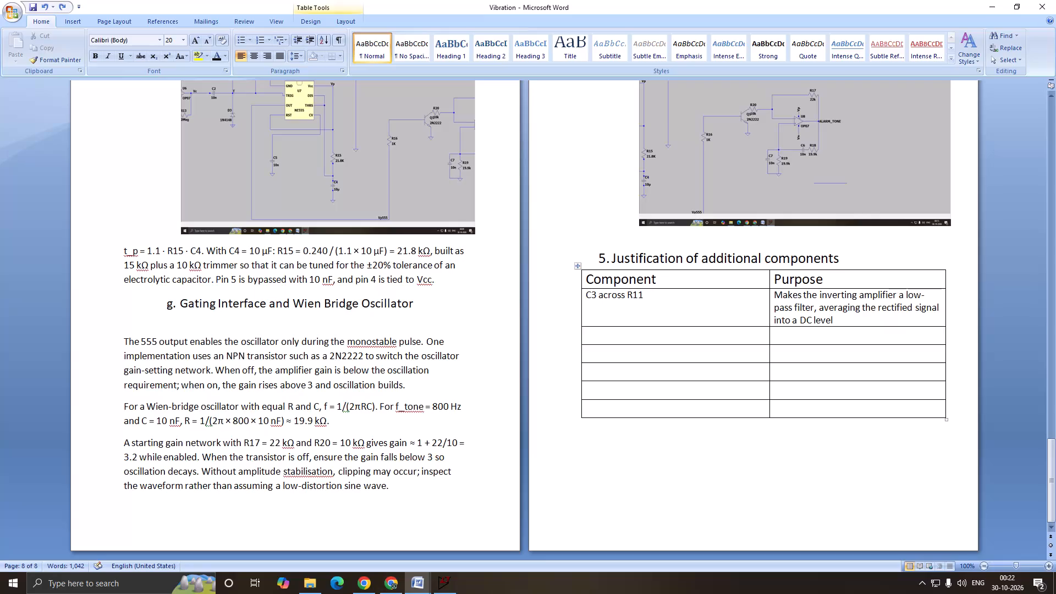
Fill the Component cell below "C3 across R11" with the PDF's entry "R13 (2.2 MΩ)" at font size 14.
click(612, 337)
key(alt+Tab)
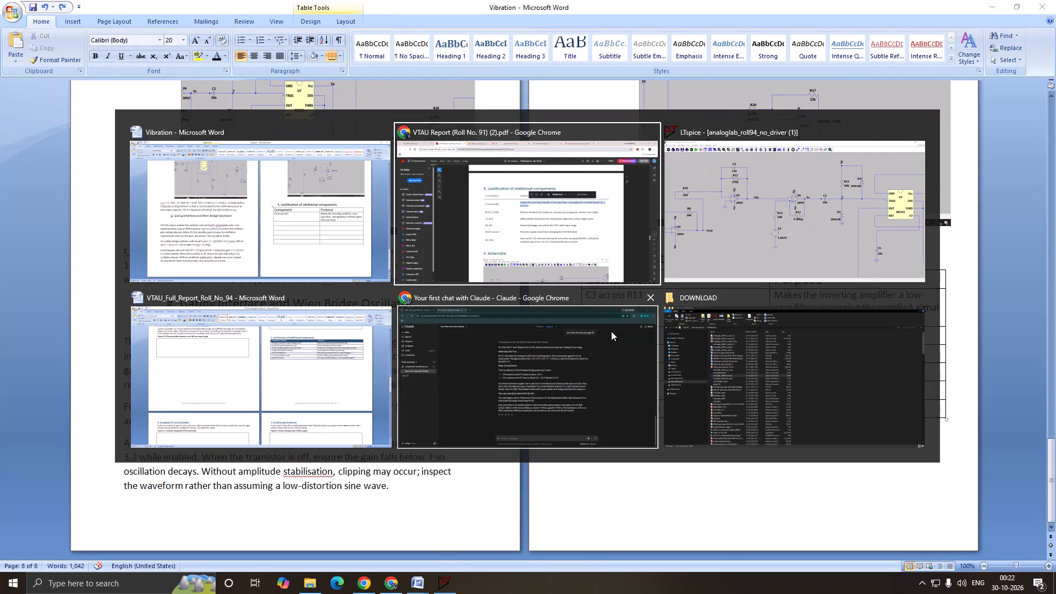
click(418, 300)
drag(417, 294, 344, 293)
drag(357, 290, 435, 290)
right_click(396, 290)
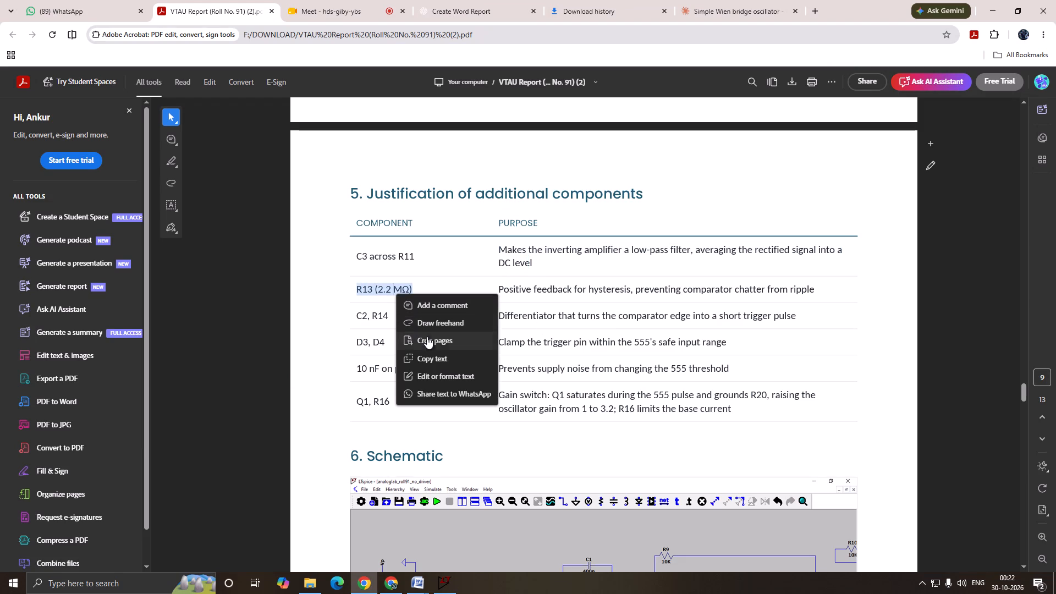
click(431, 354)
key(alt+Tab)
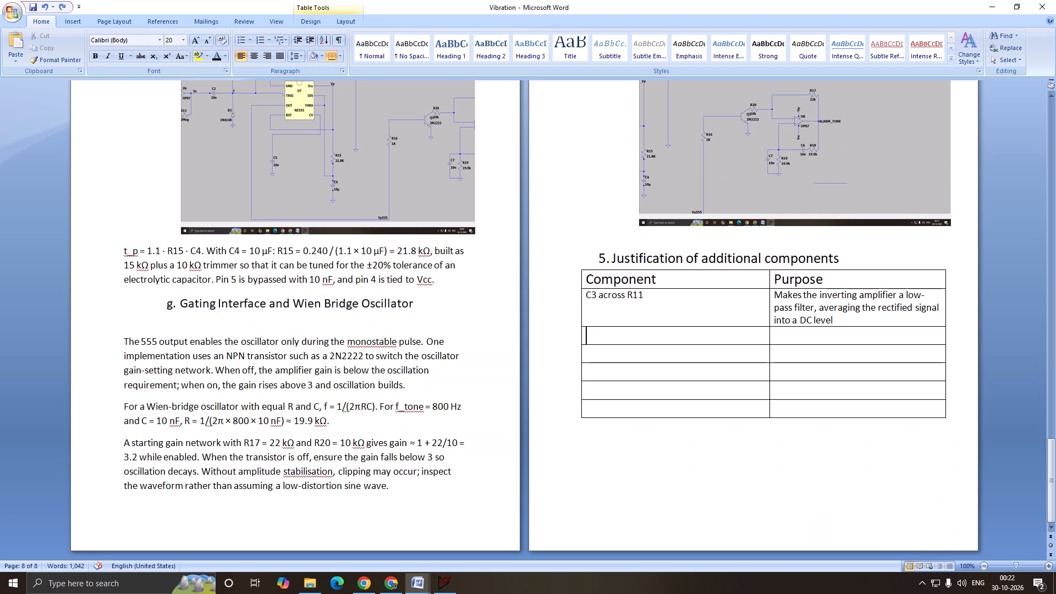
key(ctrl+c)
key(ctrl+v)
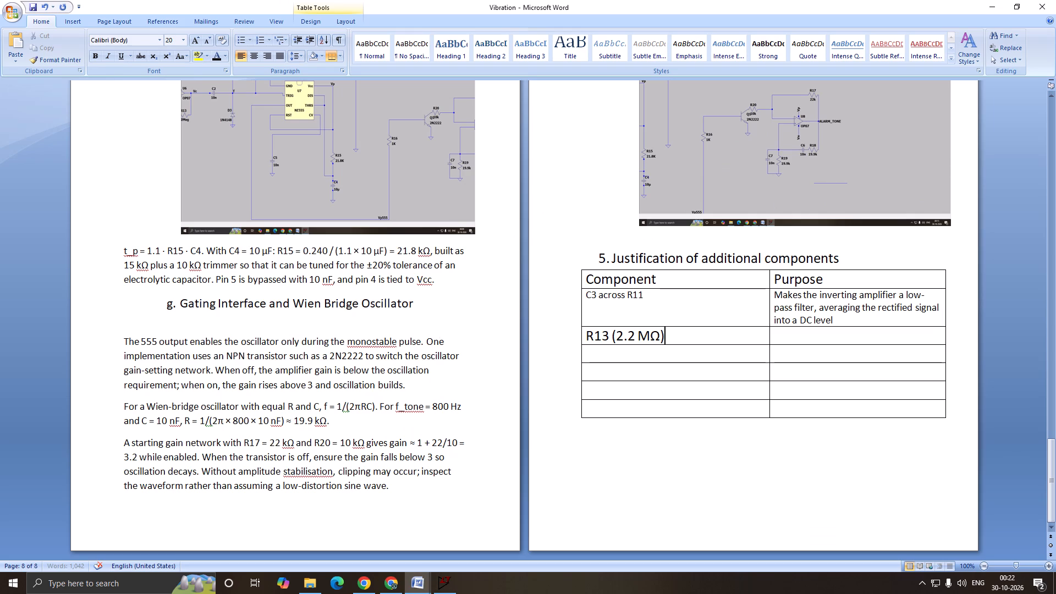
drag(678, 337, 582, 337)
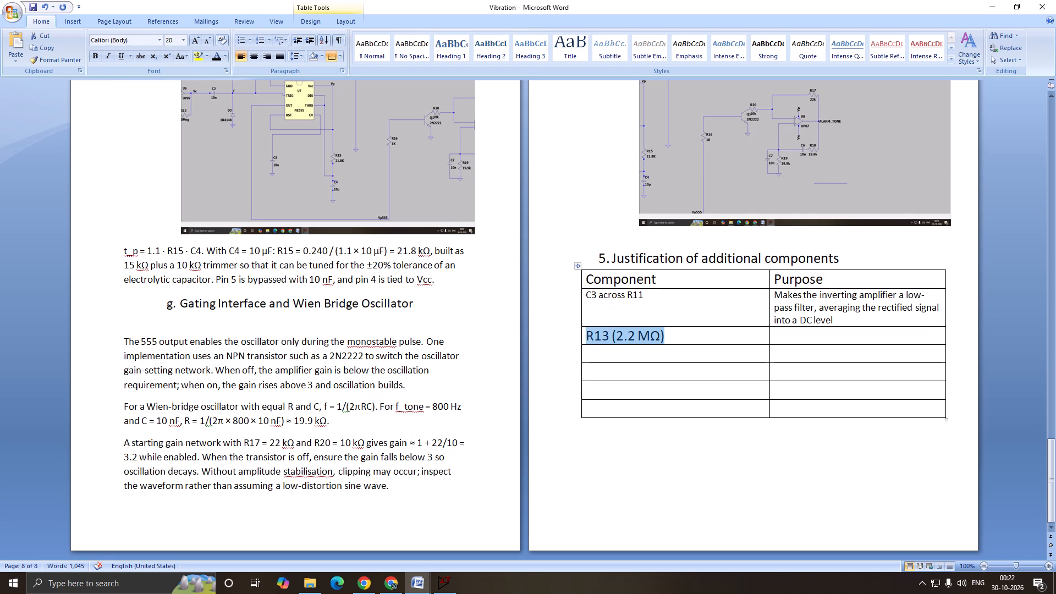
click(185, 42)
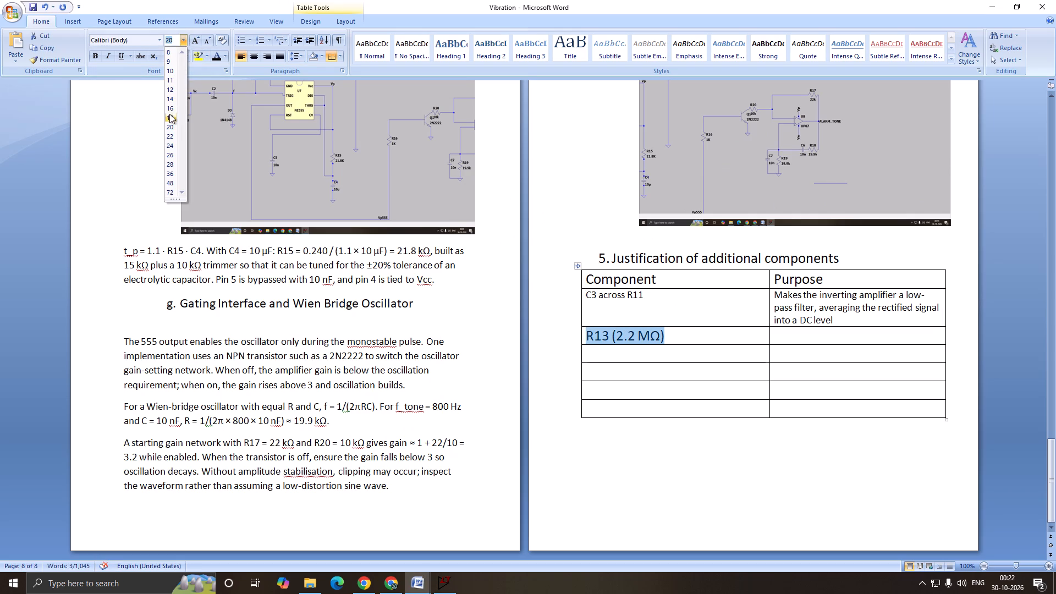
click(176, 101)
click(675, 418)
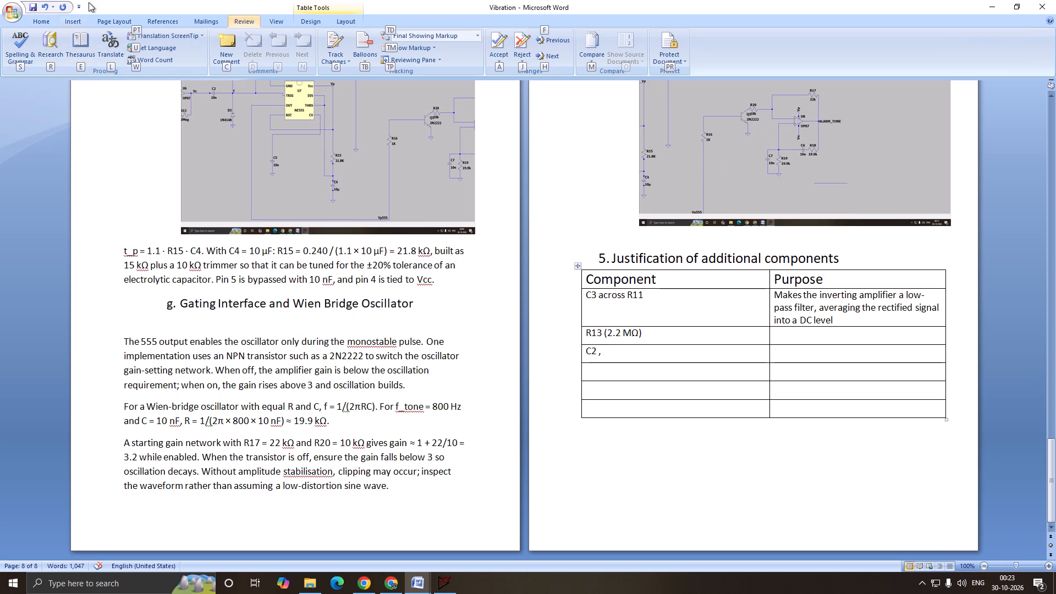
click(35, 19)
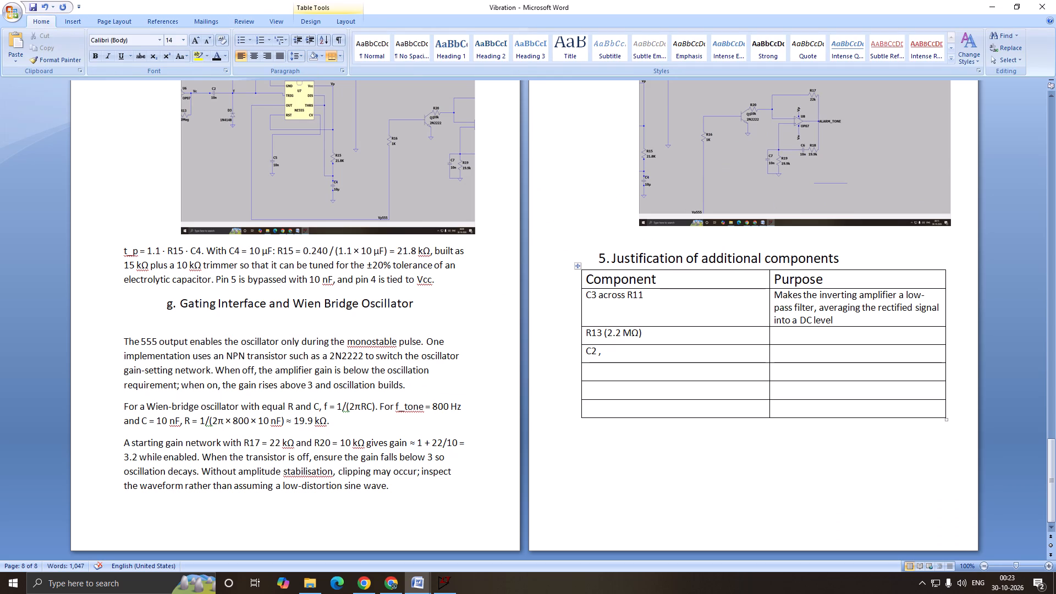
key(shift+r)
text(14)
key(Right)
Following the PDF's next component entry, enter "D3 , D4" in the Component cell below "C2 , R14".
key(Right)
key(Right)
key(alt+Tab)
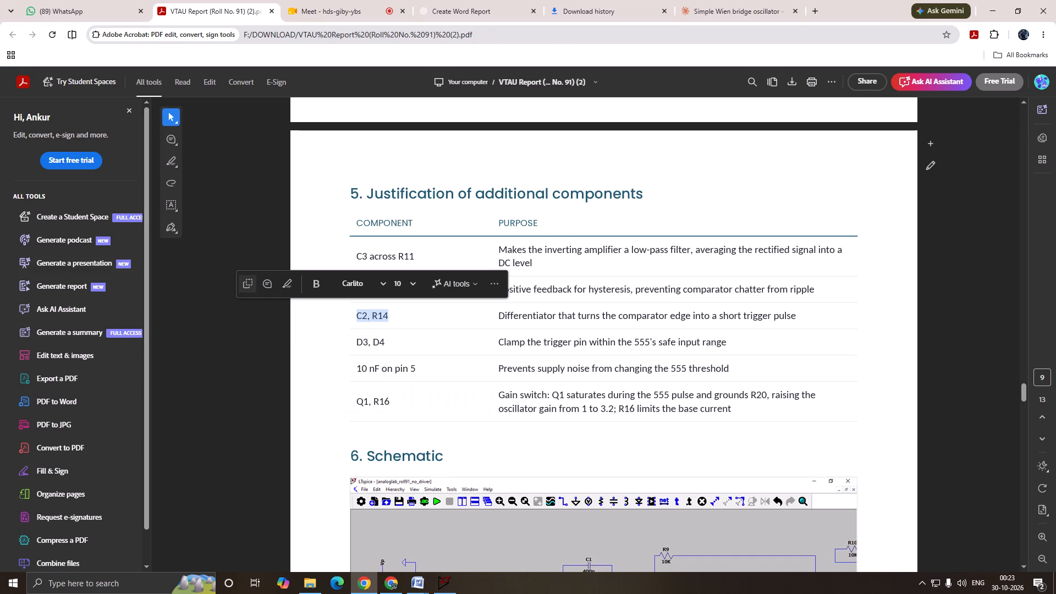
key(alt+Tab)
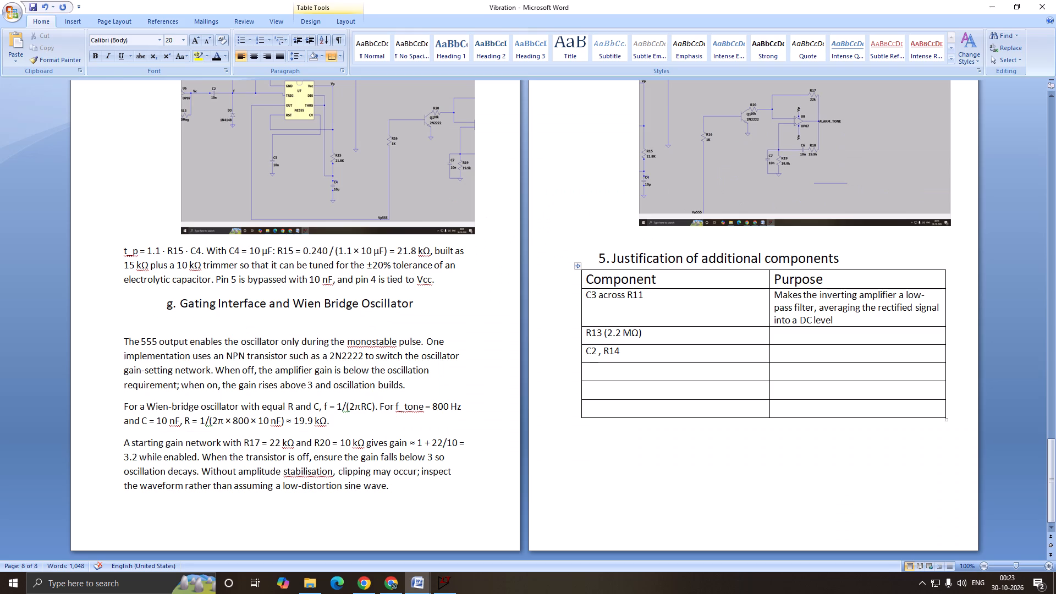
key(shift+d)
key(3)
key(space)
text(,)
key(space)
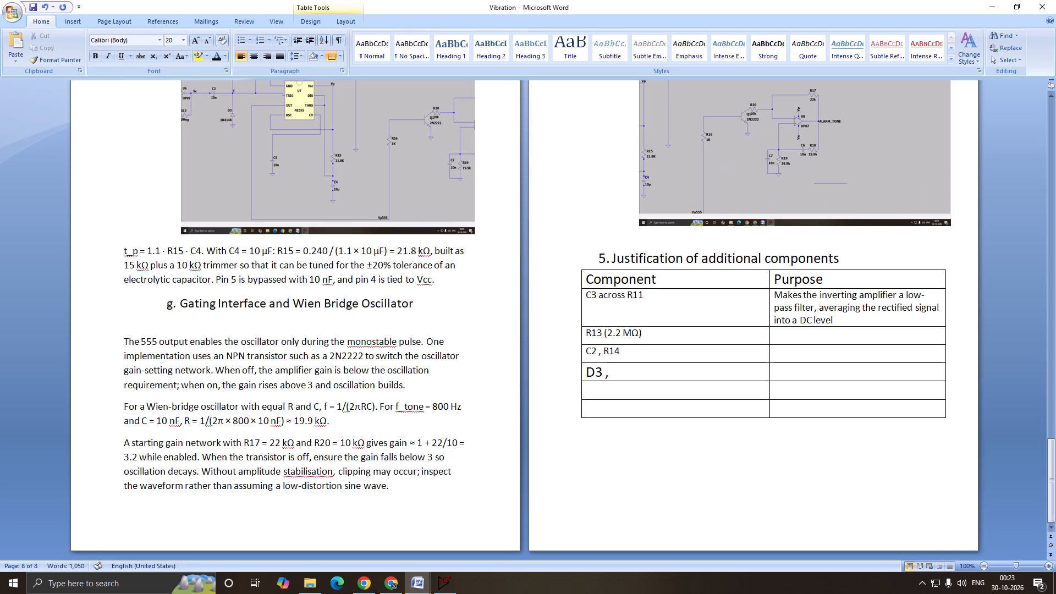
key(shift+d)
key(4)
Enter the PDF's next component, "10nF on pin 5", in the Component cell below "D3 , D4", with a capital F.
key(Right)
key(Right)
key(Right)
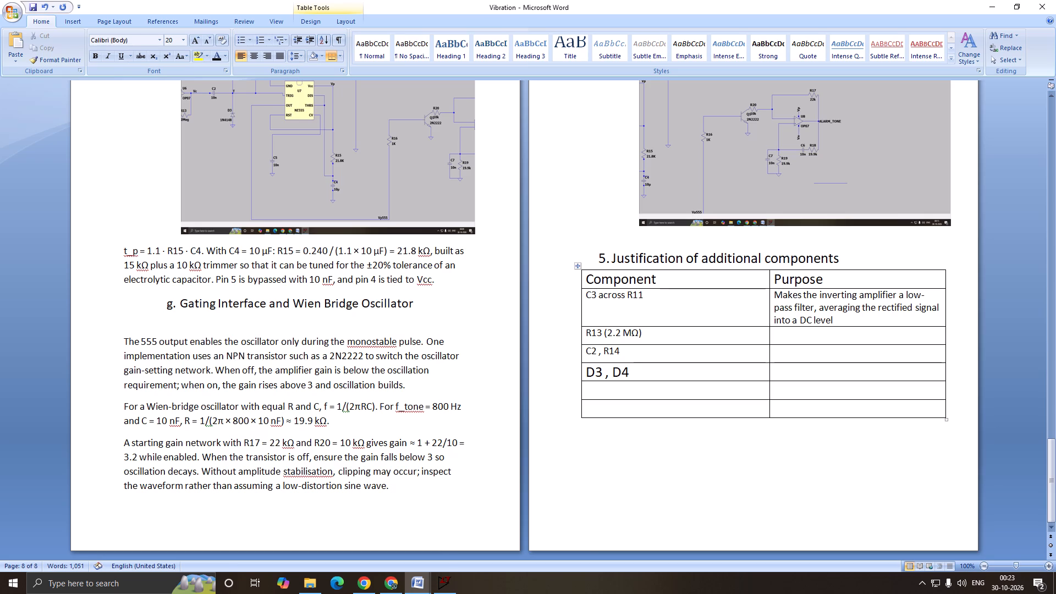
key(alt+Tab)
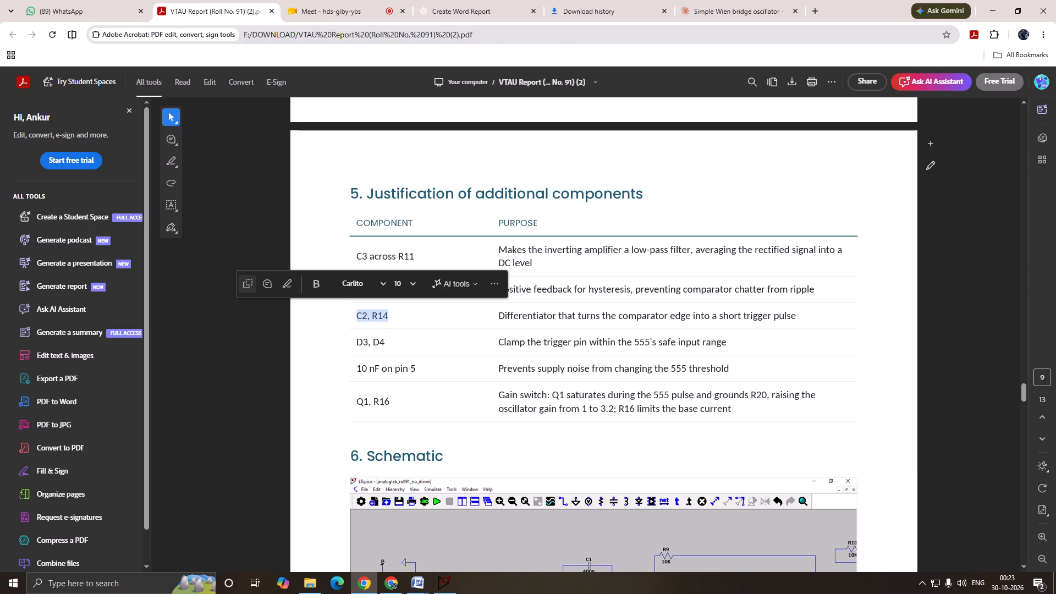
key(alt+Tab)
text(10)
key(n)
text(f)
key(space)
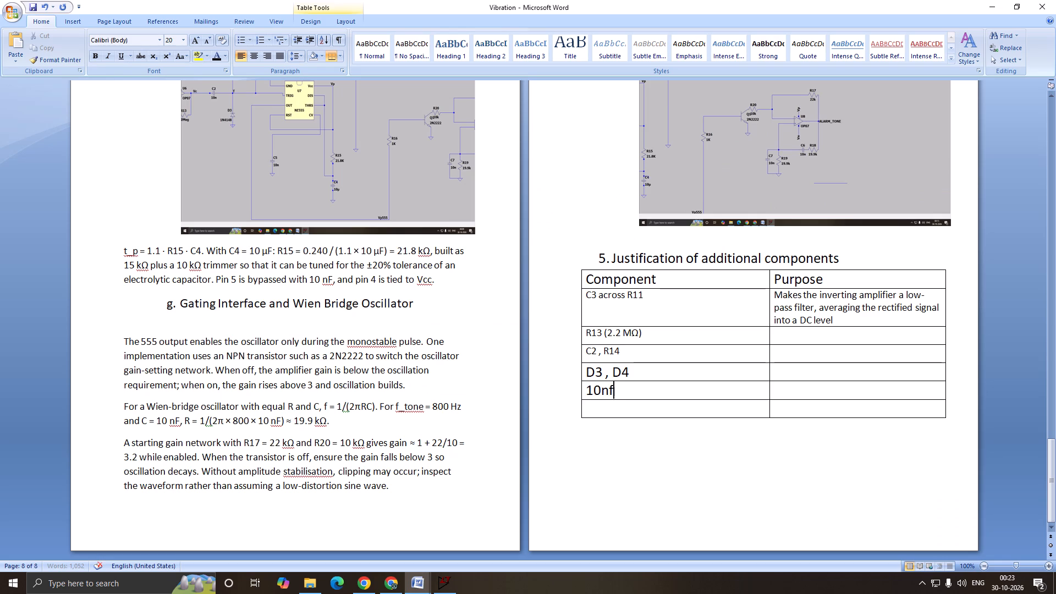
text(on)
key(space)
key(Left)
key(Left)
key(Left)
key(Left)
key(BackSpace)
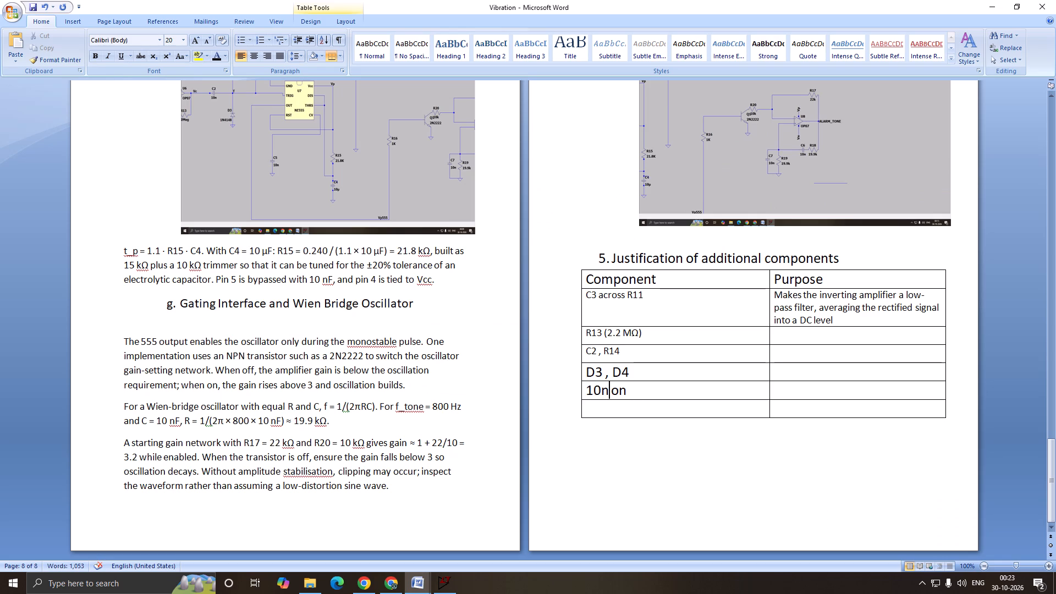
key(shift+f)
key(Right)
key(Right)
key(Right)
key(space)
text(pin 5)
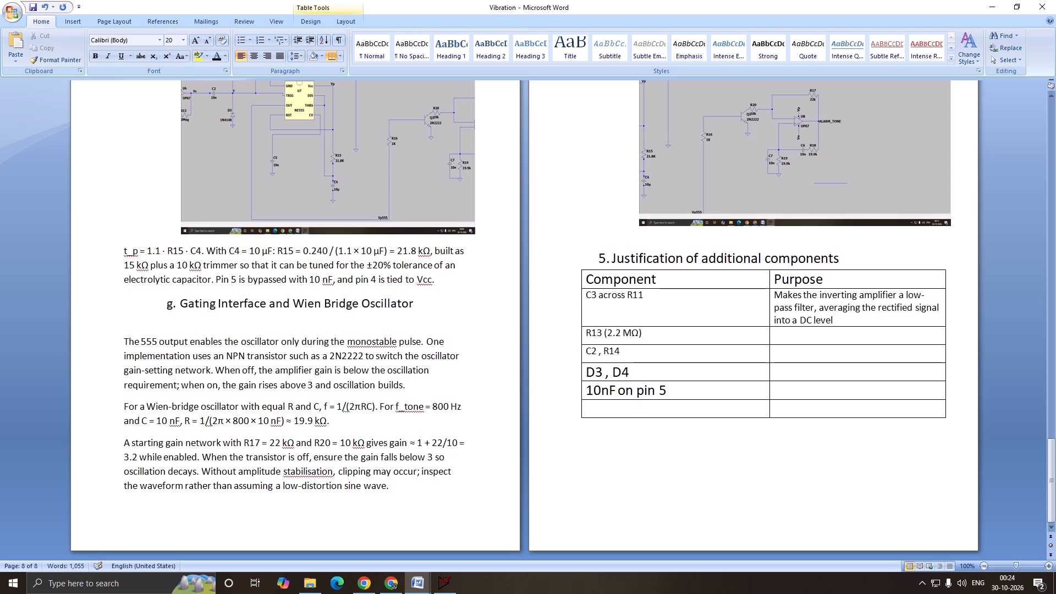
Enter the PDF's last component entry, "Q1 , R16", in the table's final Component cell.
key(Right)
key(Right)
key(Right)
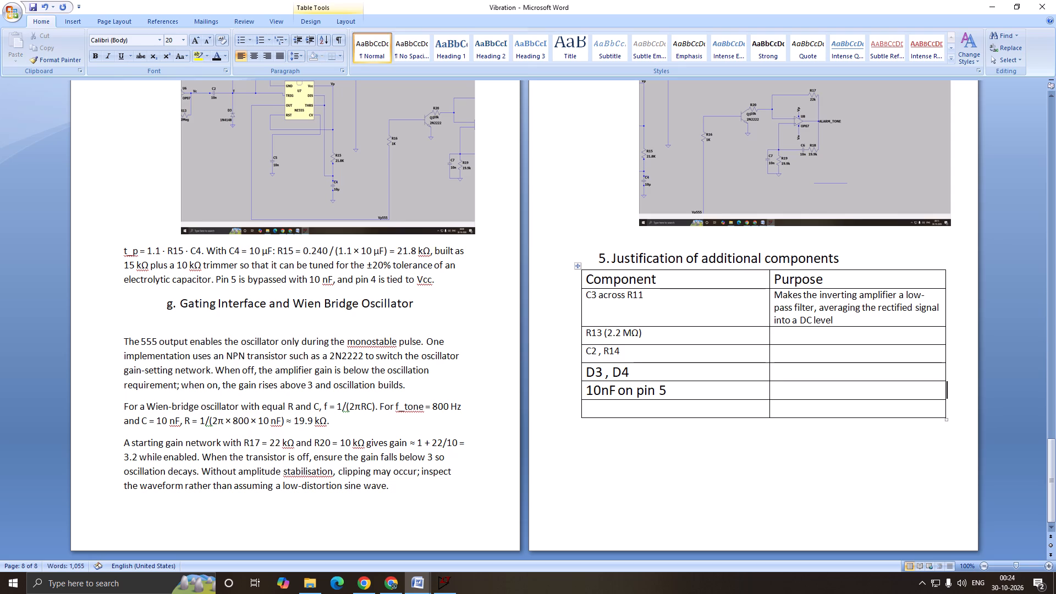
key(Right)
key(alt+Tab)
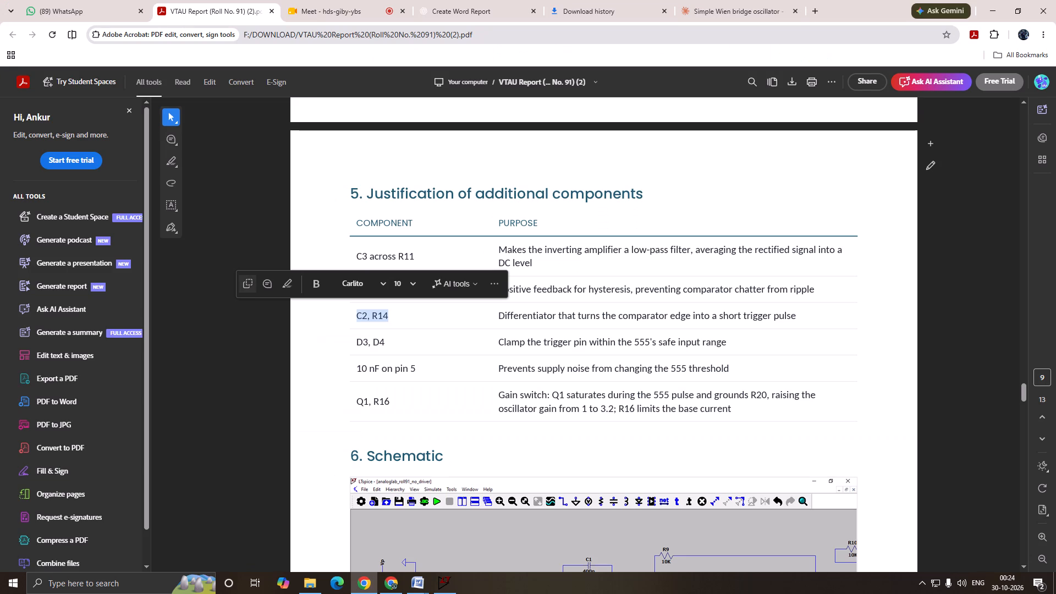
key(alt+Tab)
text(Q1)
key(space)
text(, R16)
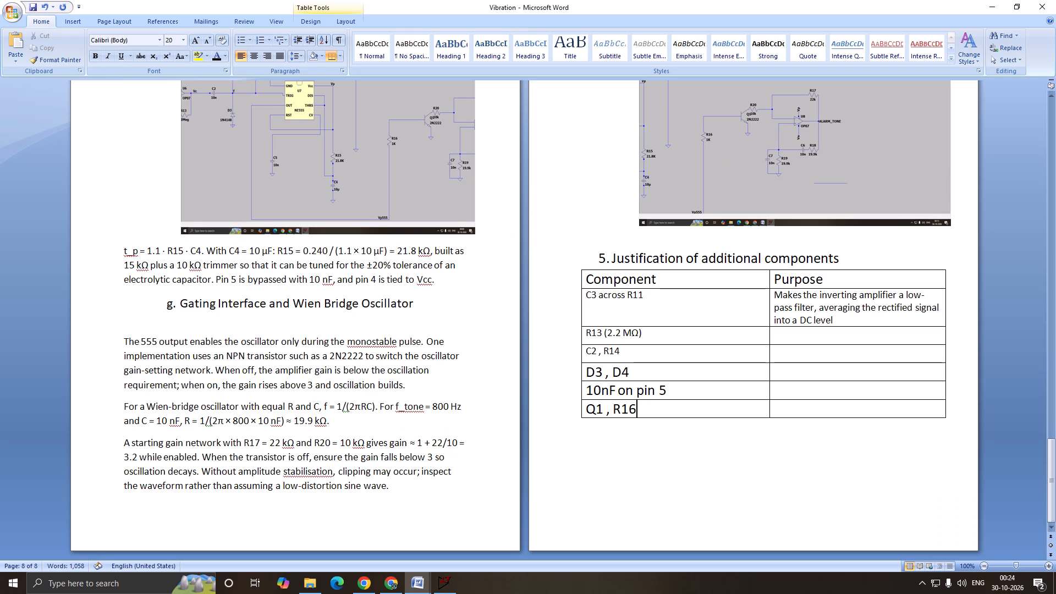
Set the table's last three rows, from "D3 , D4" to "Q1 , R16", to font size 14.
drag(584, 370, 647, 419)
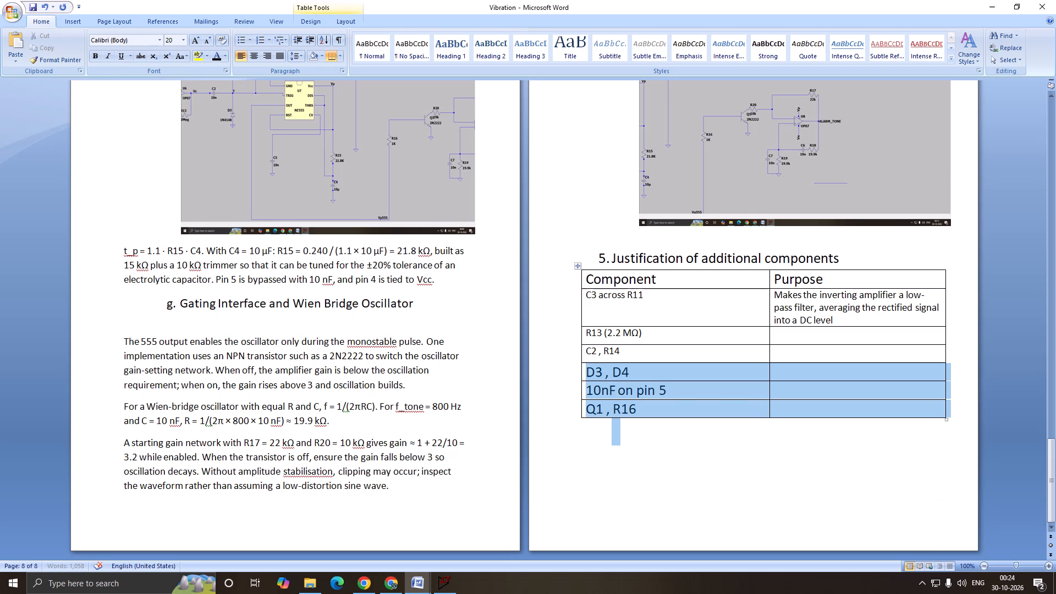
drag(647, 419, 646, 418)
click(182, 41)
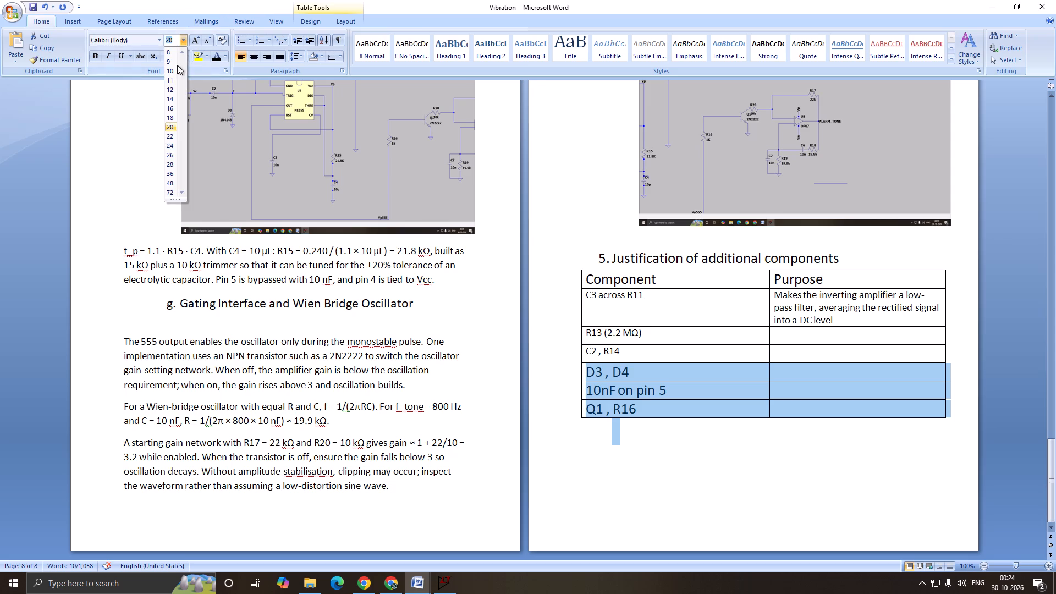
click(174, 102)
click(739, 458)
Copy the PDF's purpose "Positive feedback for hysteresis, preventing comparator chatter from ripple" into the Purpose cell for R13 (2.2 MΩ).
click(780, 334)
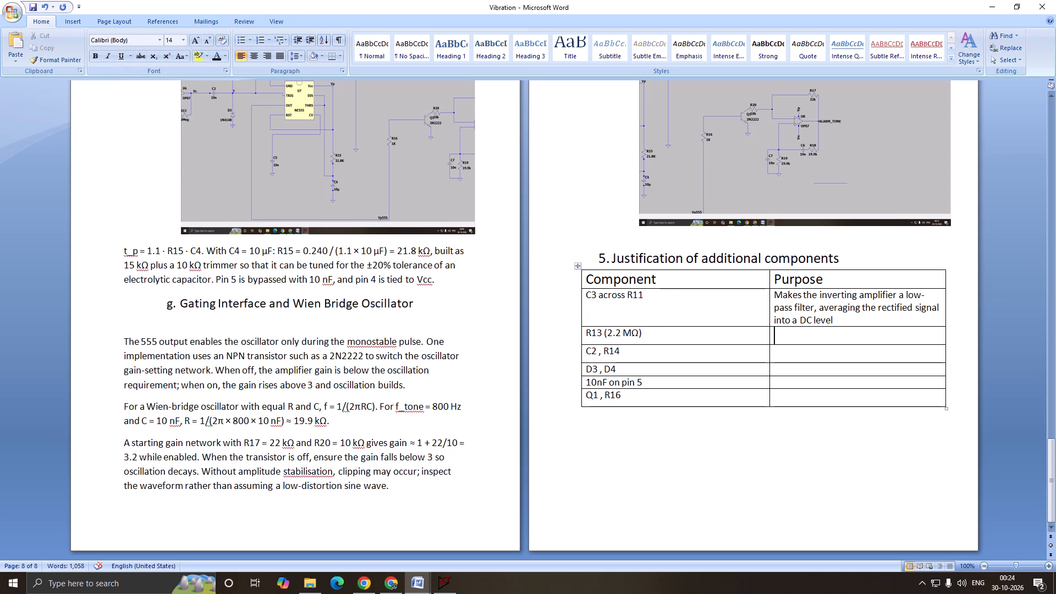
key(alt+Tab)
click(570, 318)
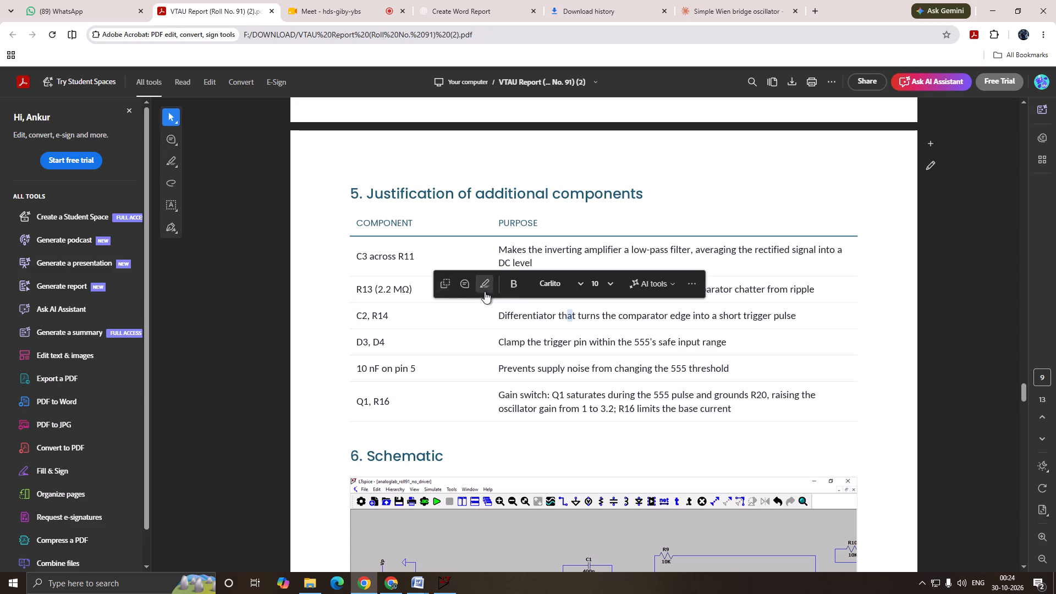
click(507, 311)
drag(493, 290, 815, 285)
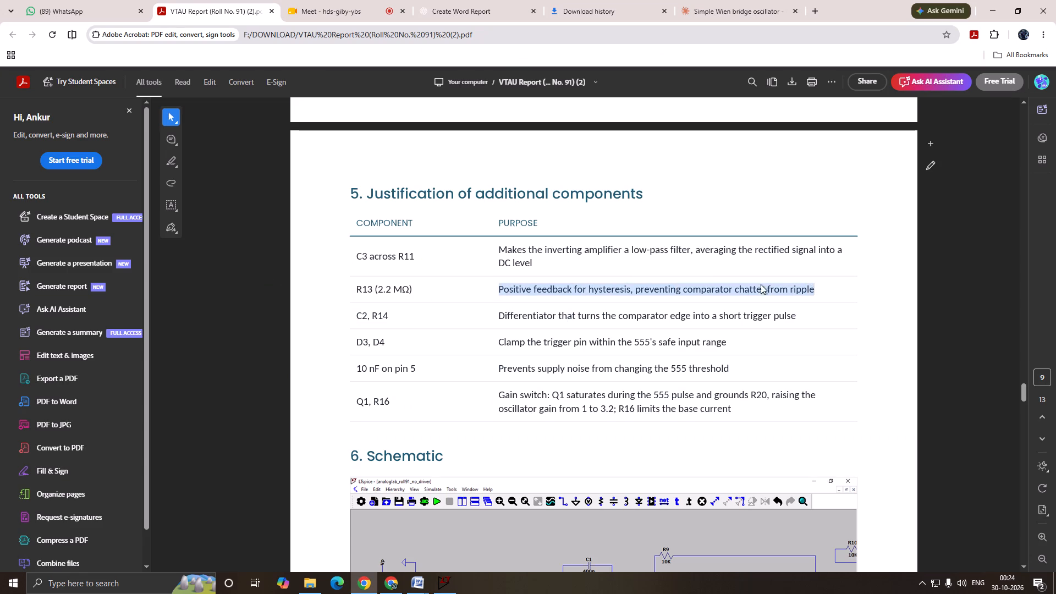
right_click(714, 284)
click(735, 349)
key(alt+Tab)
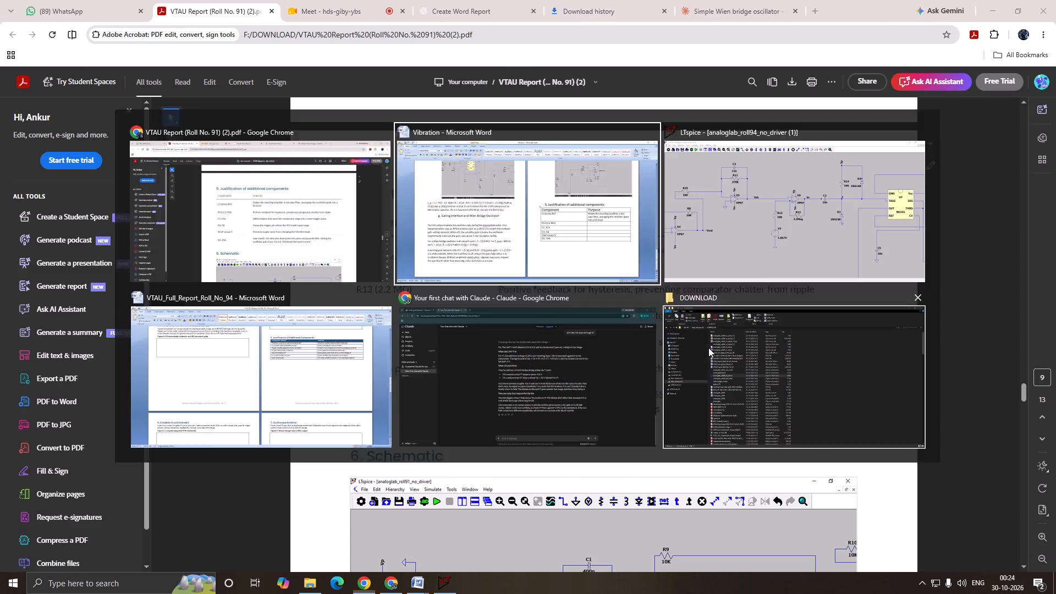
key(ctrl+v)
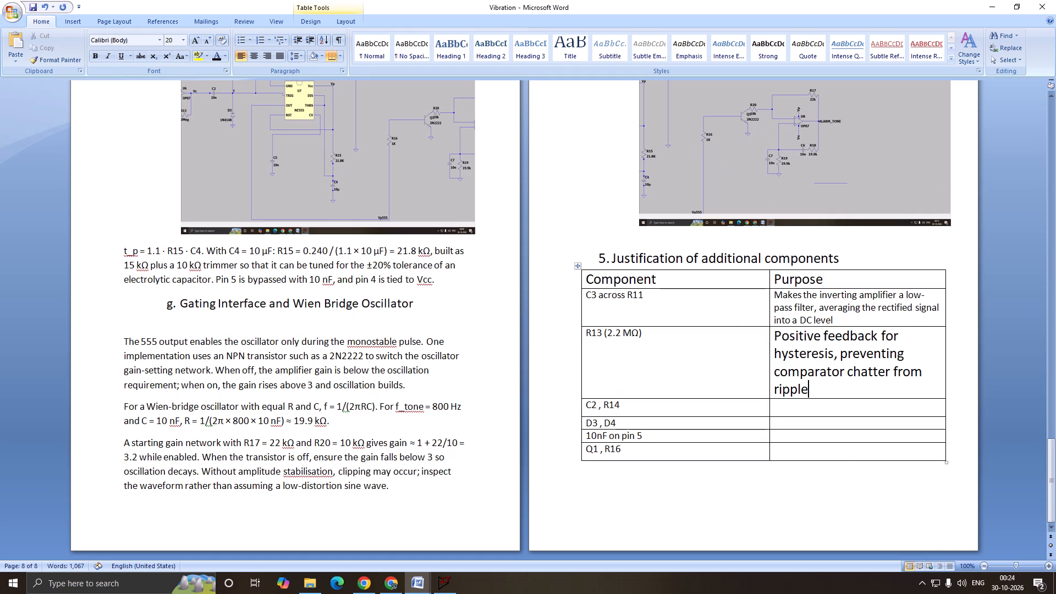
click(791, 407)
key(alt+Tab)
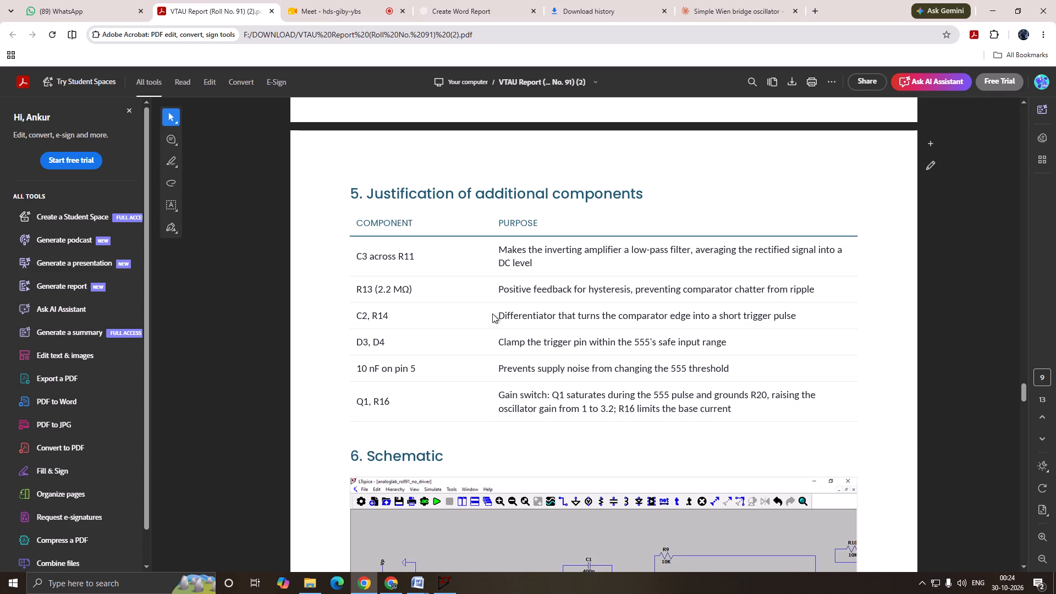
drag(487, 316, 801, 318)
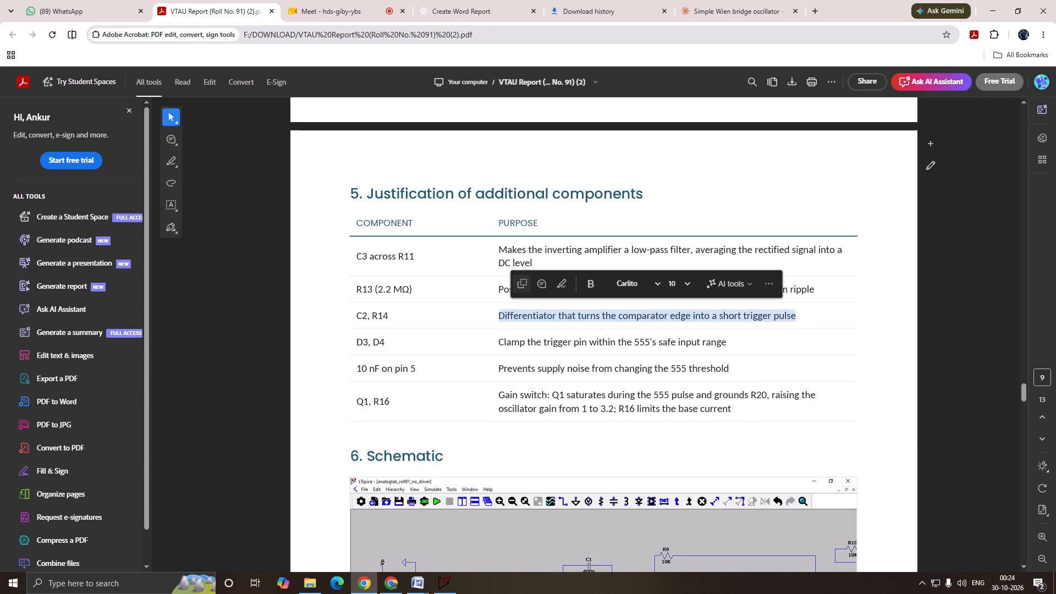
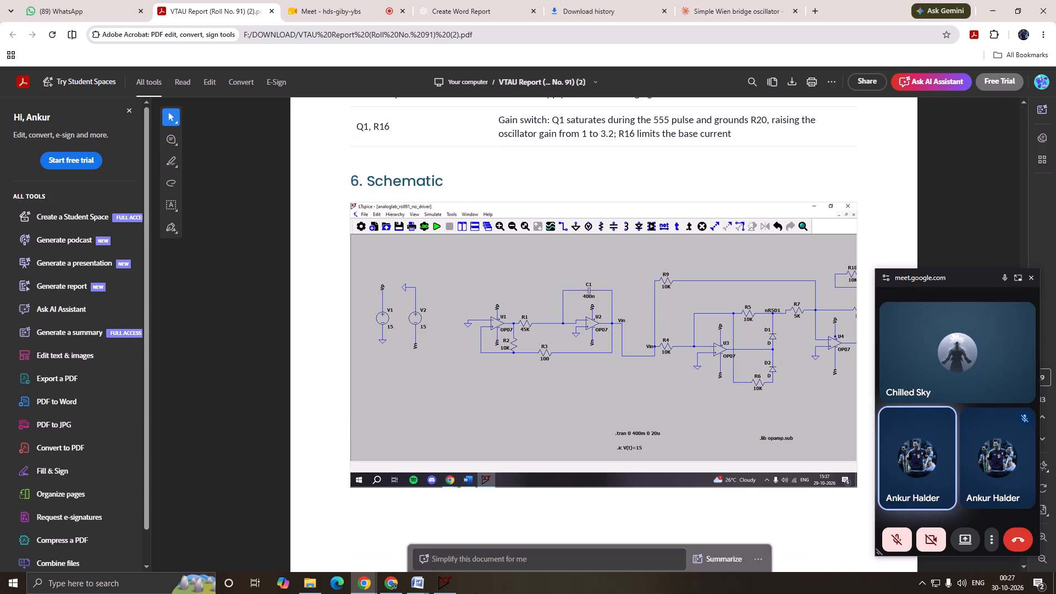
click(453, 593)
click(449, 584)
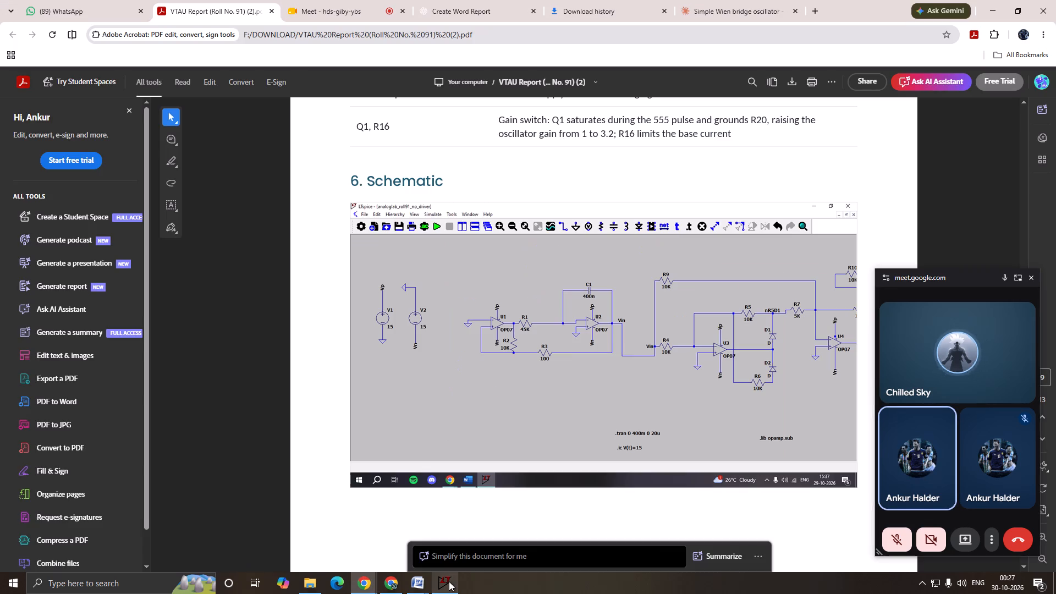
drag(450, 171, 346, 176)
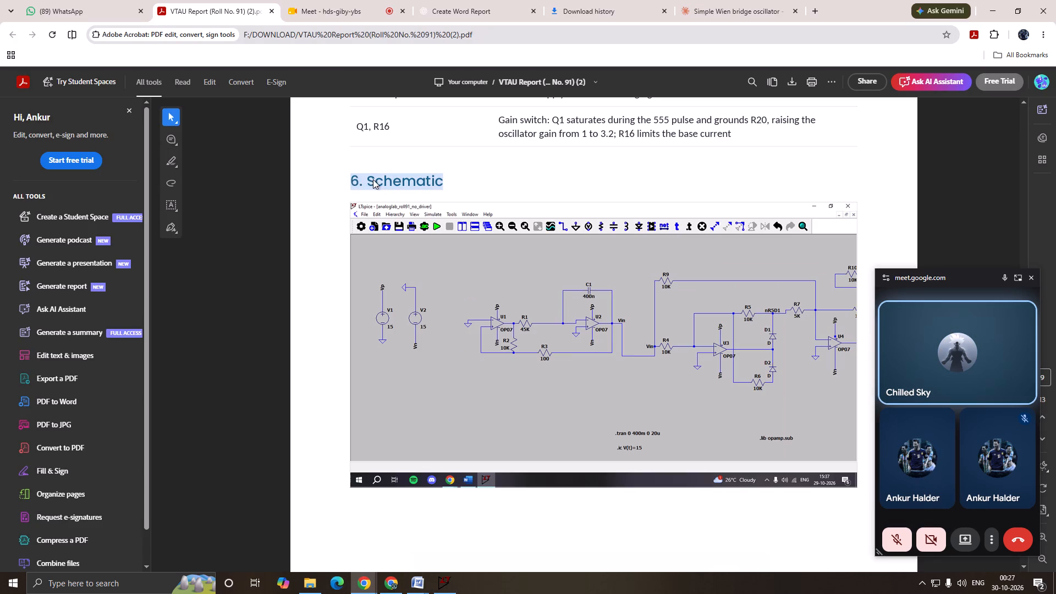
right_click(373, 179)
click(409, 252)
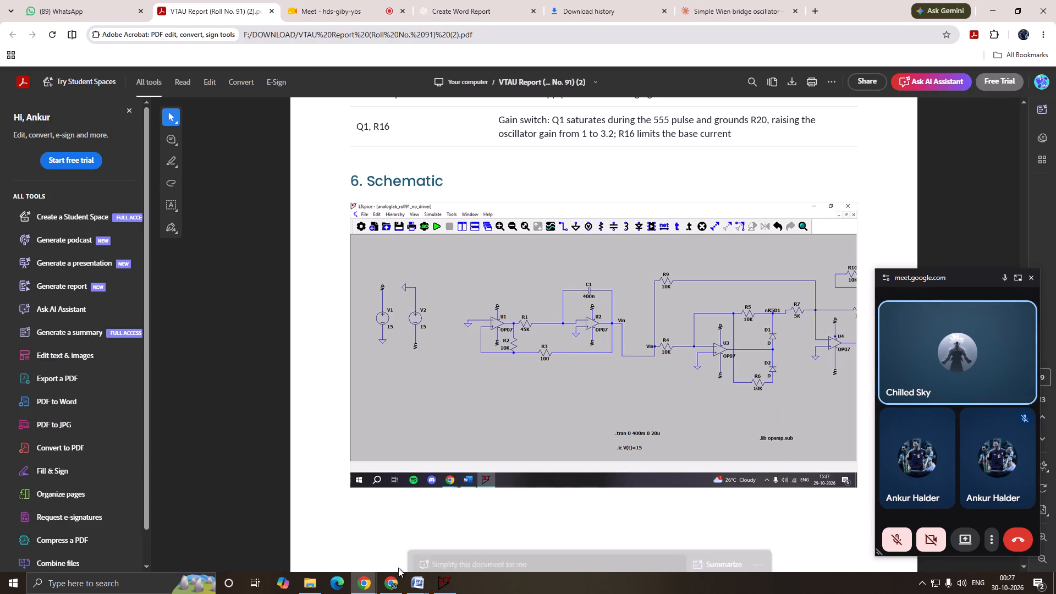
click(412, 581)
click(355, 539)
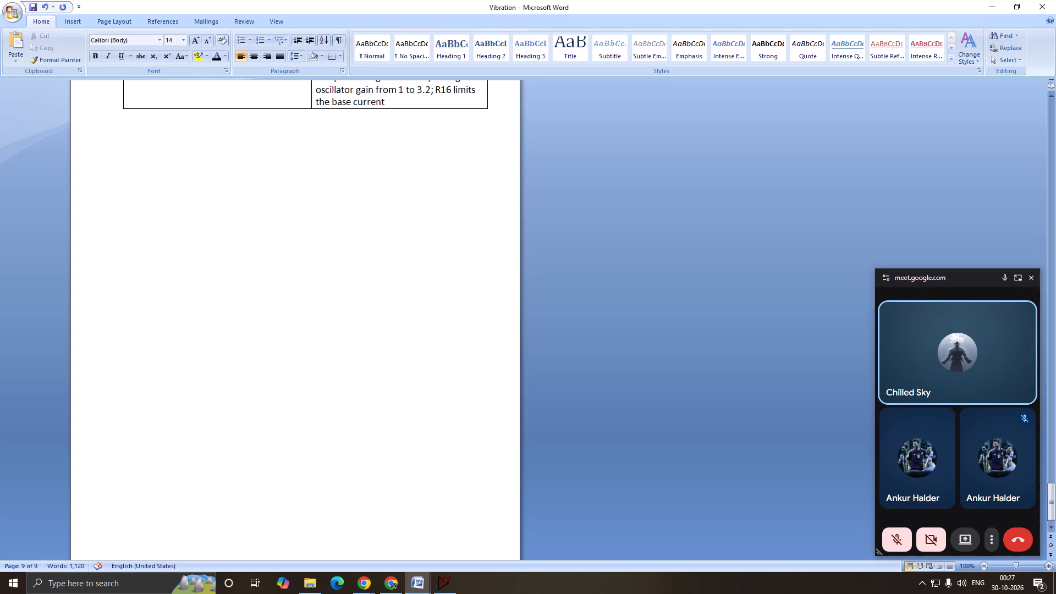
key(ctrl+v)
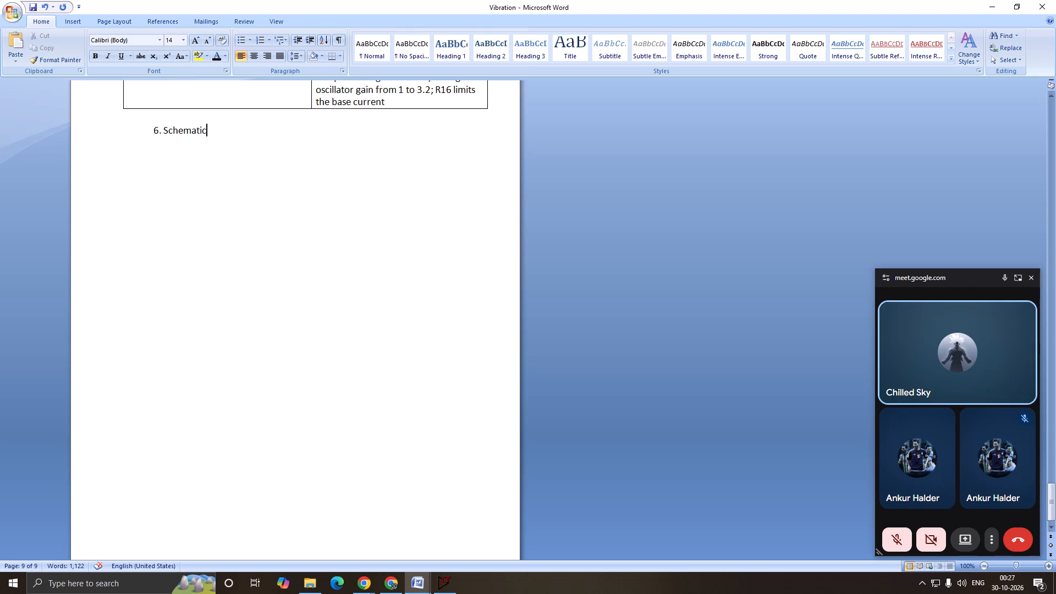
Set the "6. Schematic" heading to font size 20.
drag(225, 136, 141, 124)
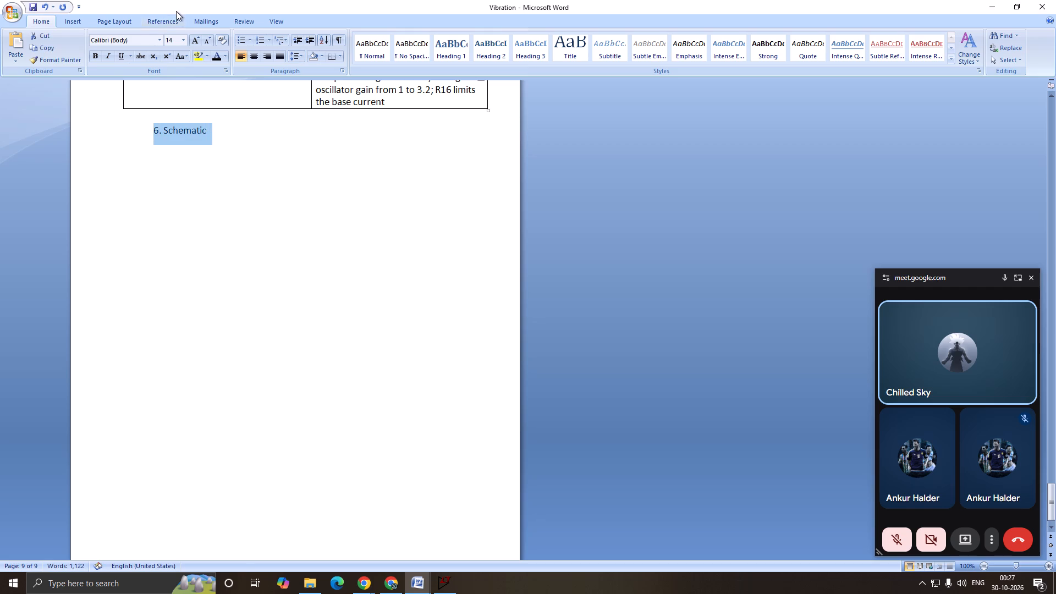
click(181, 37)
click(170, 124)
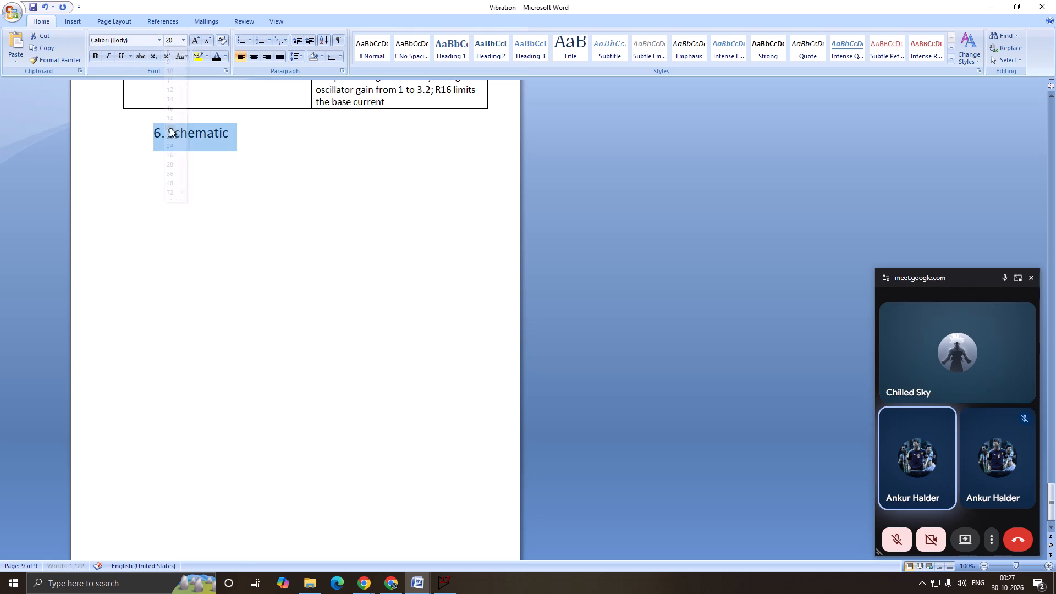
Re-enter the space after "6." in the Schematic heading so it becomes an automatically numbered list item.
click(161, 145)
click(166, 136)
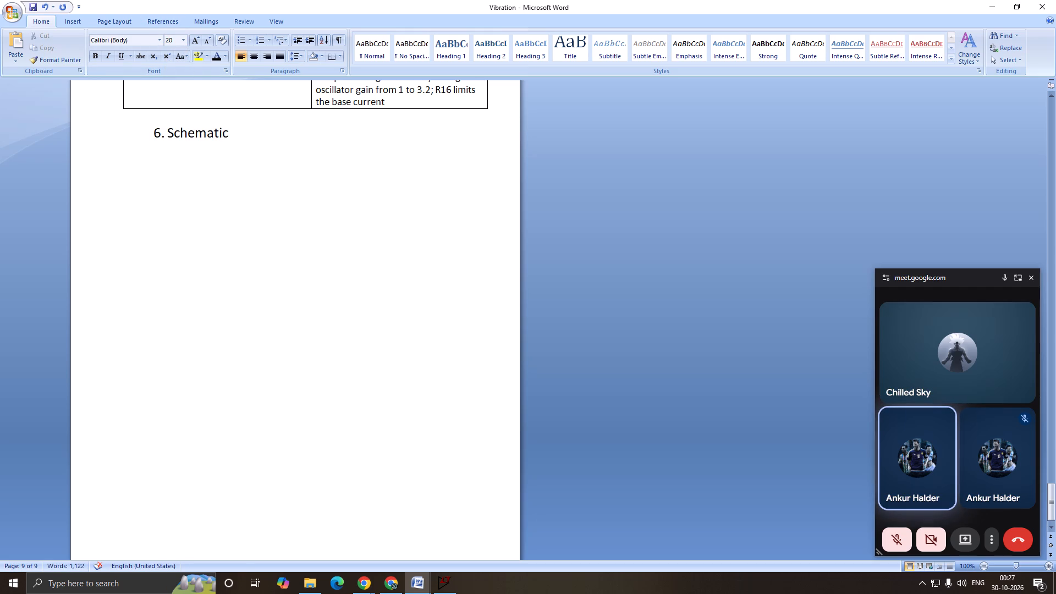
click(168, 133)
key(BackSpace)
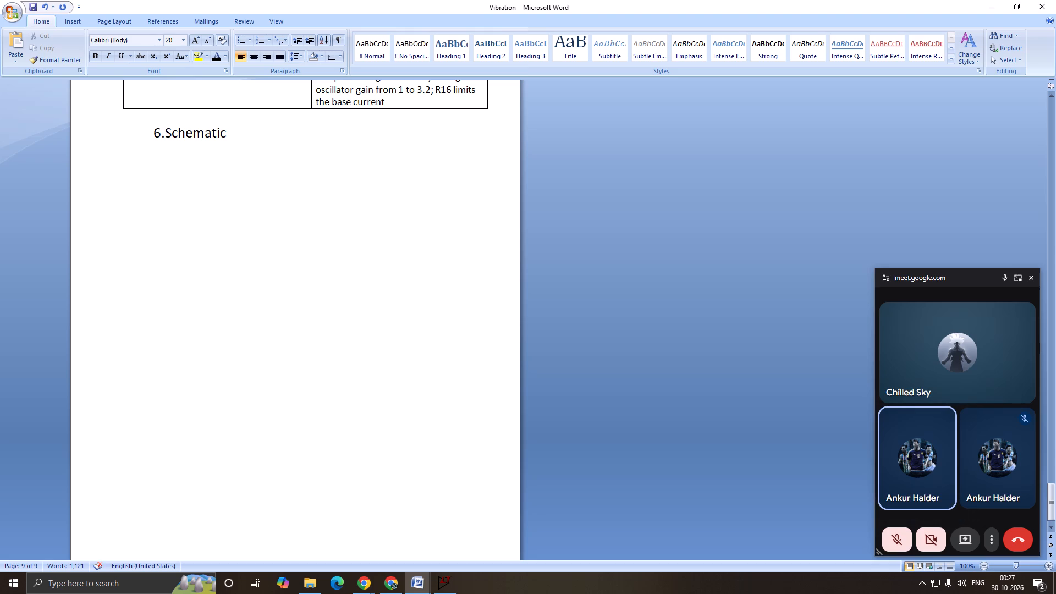
key(space)
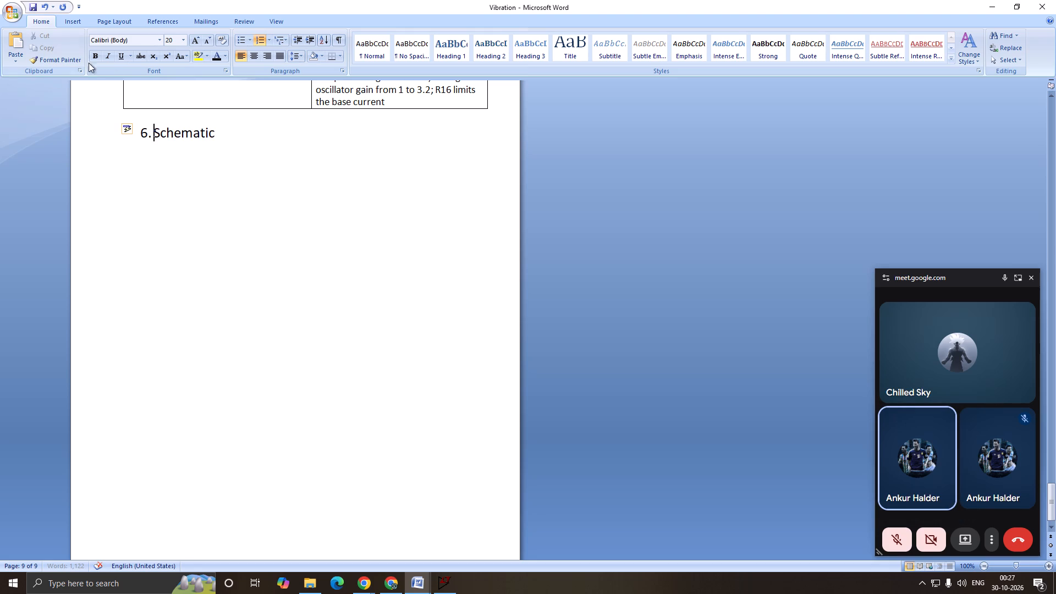
Add a blank line without a number below the "6. Schematic" heading.
click(241, 132)
key(Return)
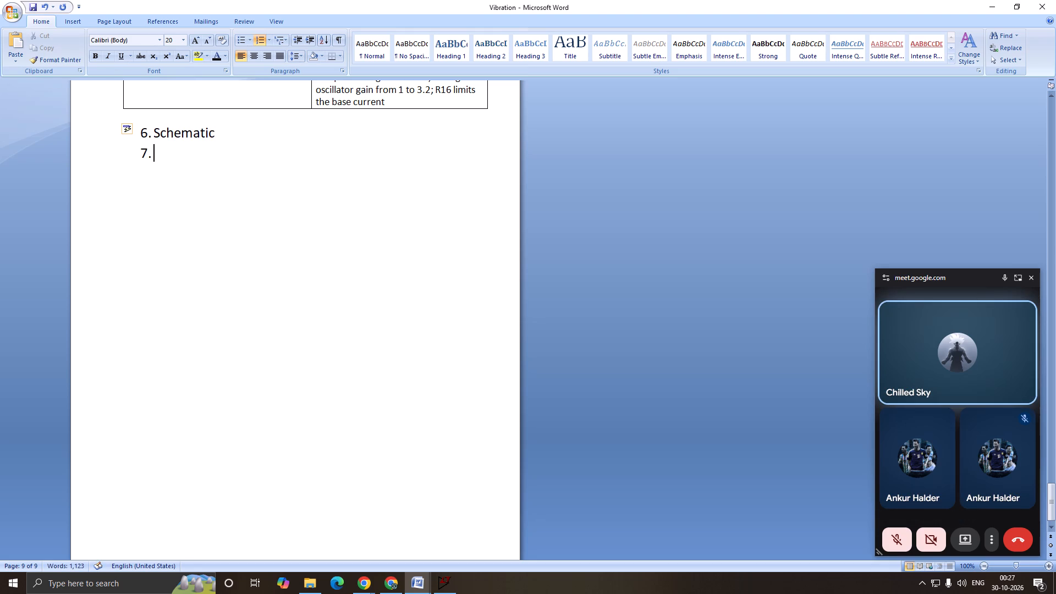
key(BackSpace)
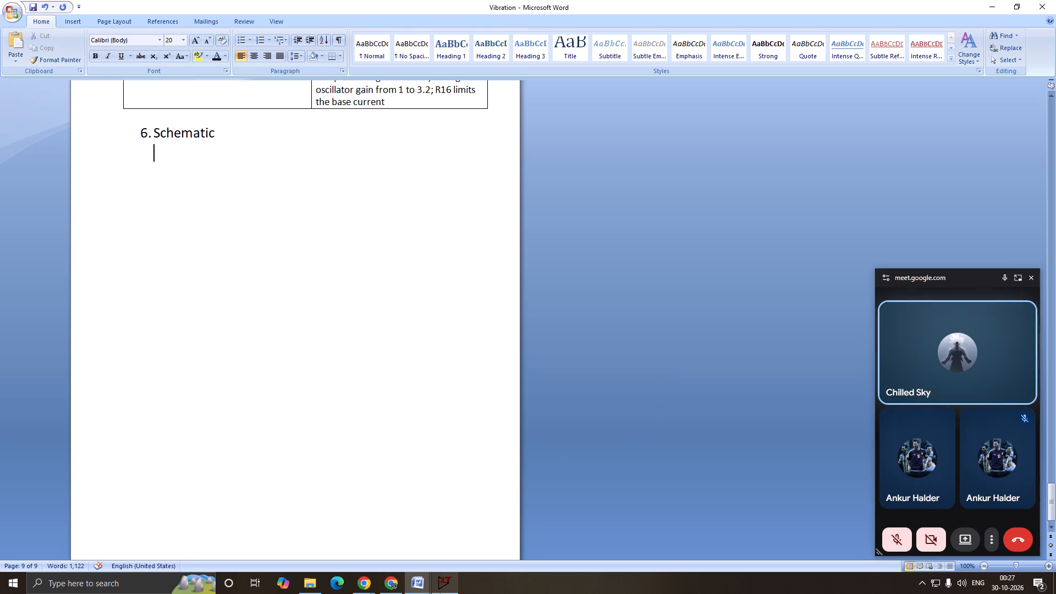
Switch to LTspice and frame the first stages of the analoglab_roll94_no_driver schematic, from V2 to U6, at a readable size.
click(440, 593)
scroll(404, 345, down, 4)
scroll(414, 337, up, 10)
scroll(433, 435, up, 2)
drag(335, 428, 494, 432)
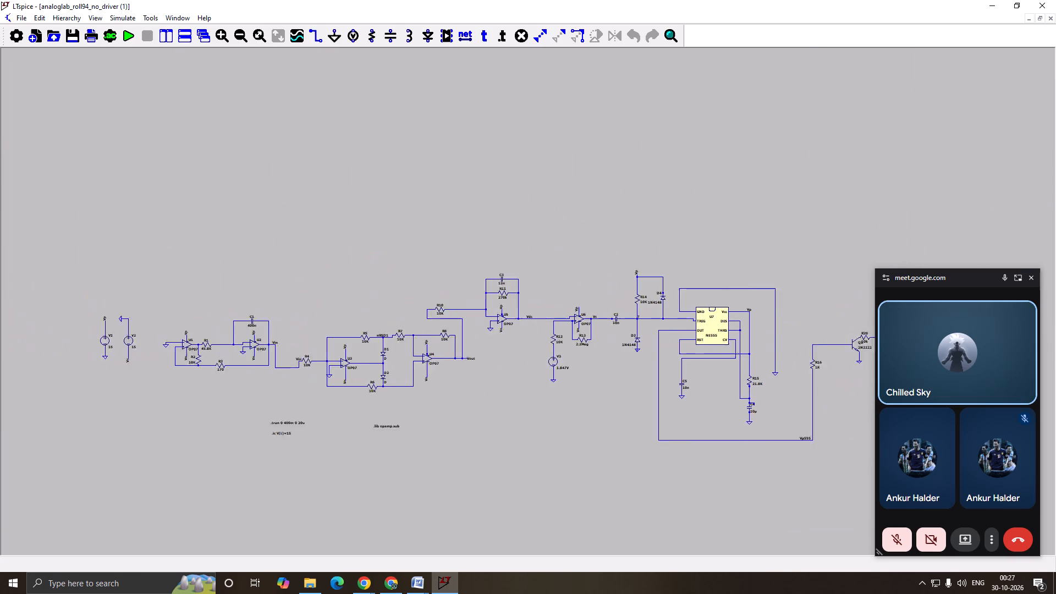
drag(494, 432, 543, 432)
scroll(431, 387, down, 8)
drag(300, 401, 338, 402)
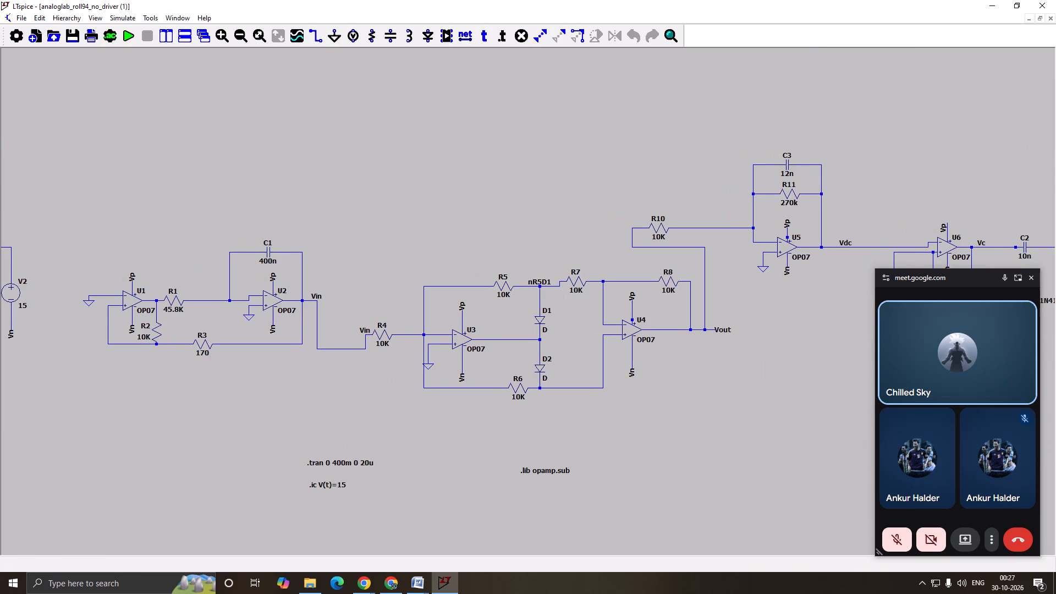
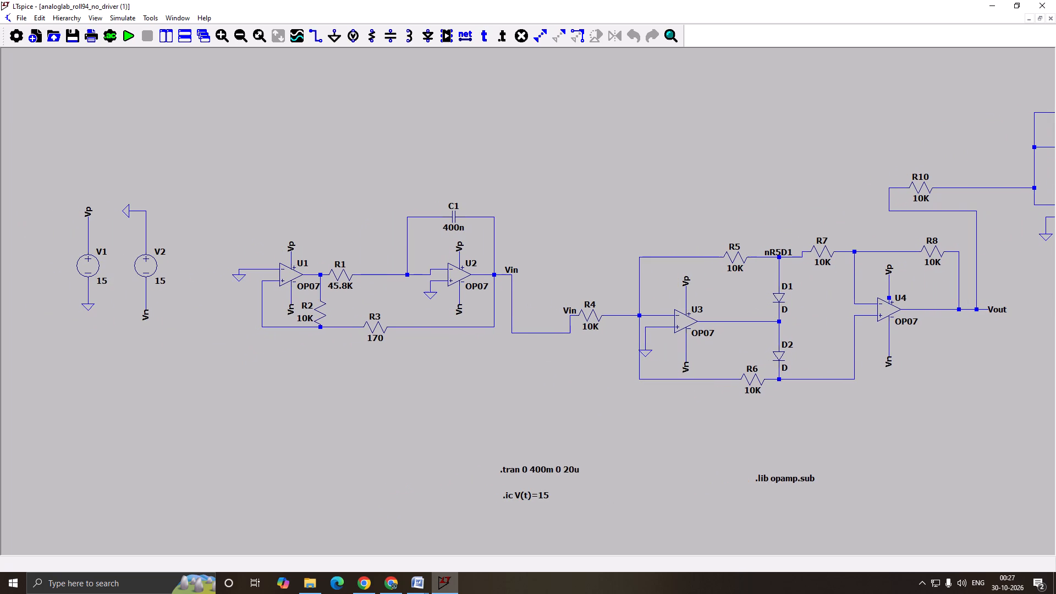
Capture the LTspice schematic from V1 to the Vout node and paste the screenshot into the Vibration Word report under "6. Schematic".
scroll(394, 239, down, 3)
scroll(395, 234, up, 5)
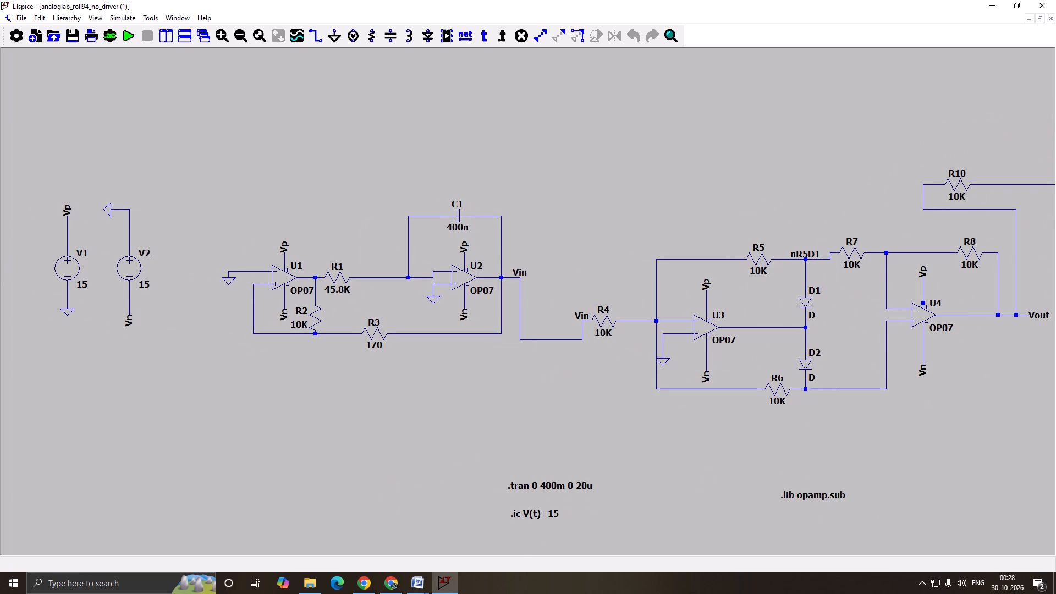
key(ctrl+Print)
key(alt+Tab)
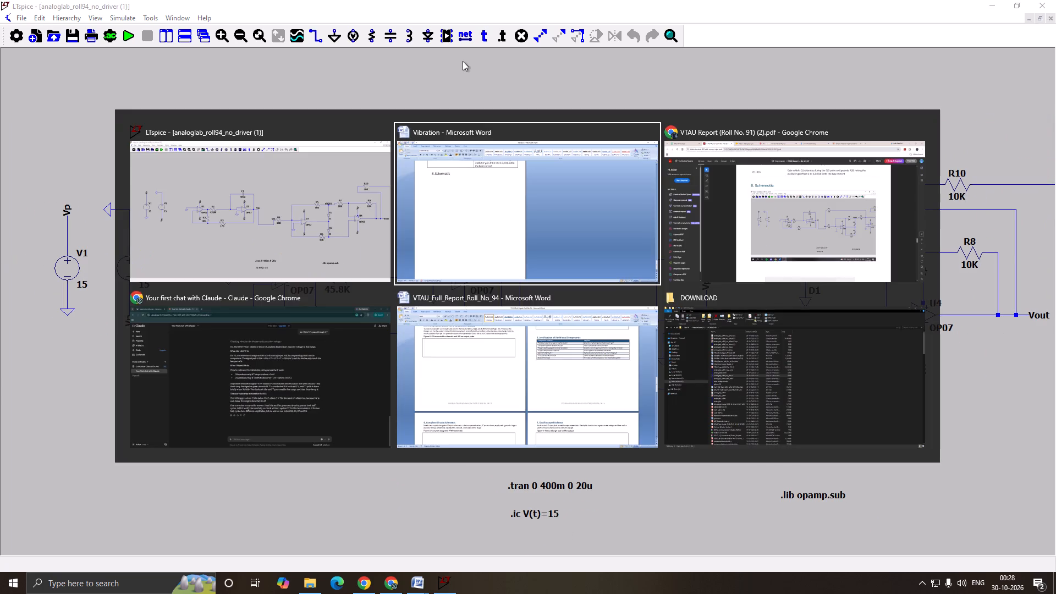
key(ctrl+v)
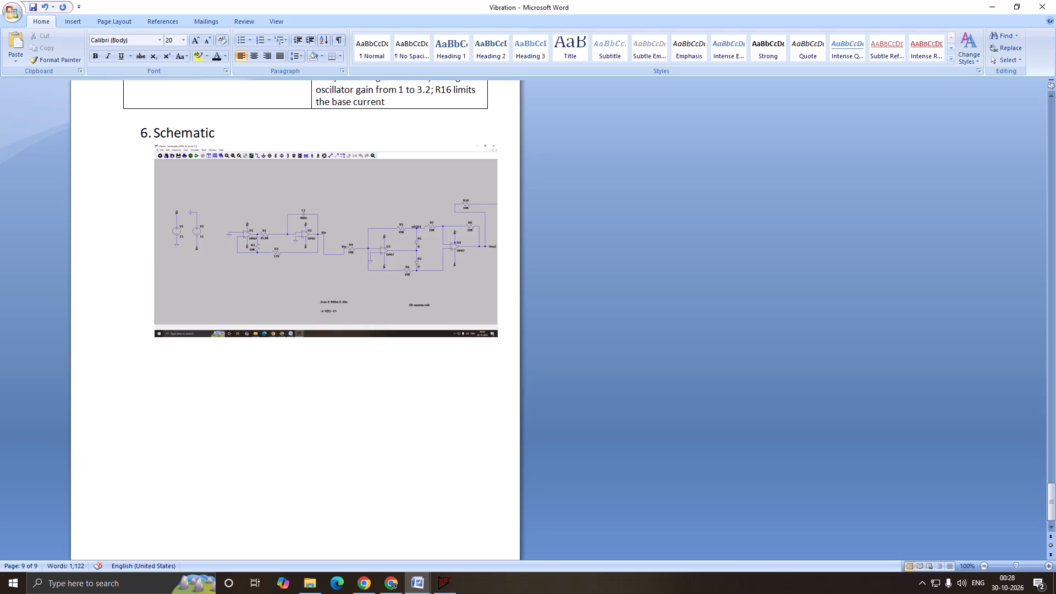
Add two new lines below the first schematic screenshot.
click(312, 424)
click(508, 325)
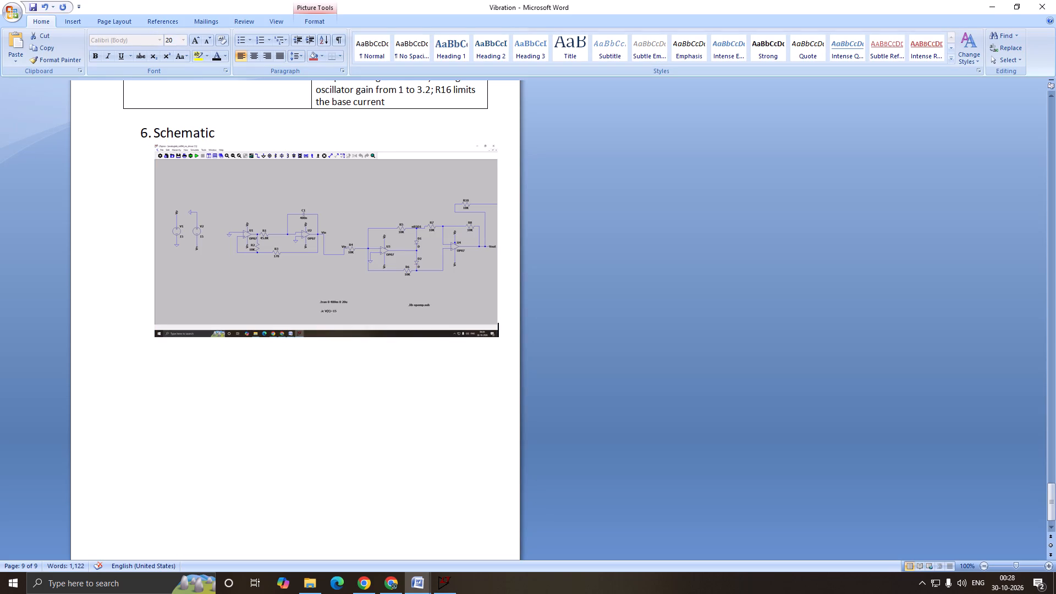
key(Return)
key(Return)
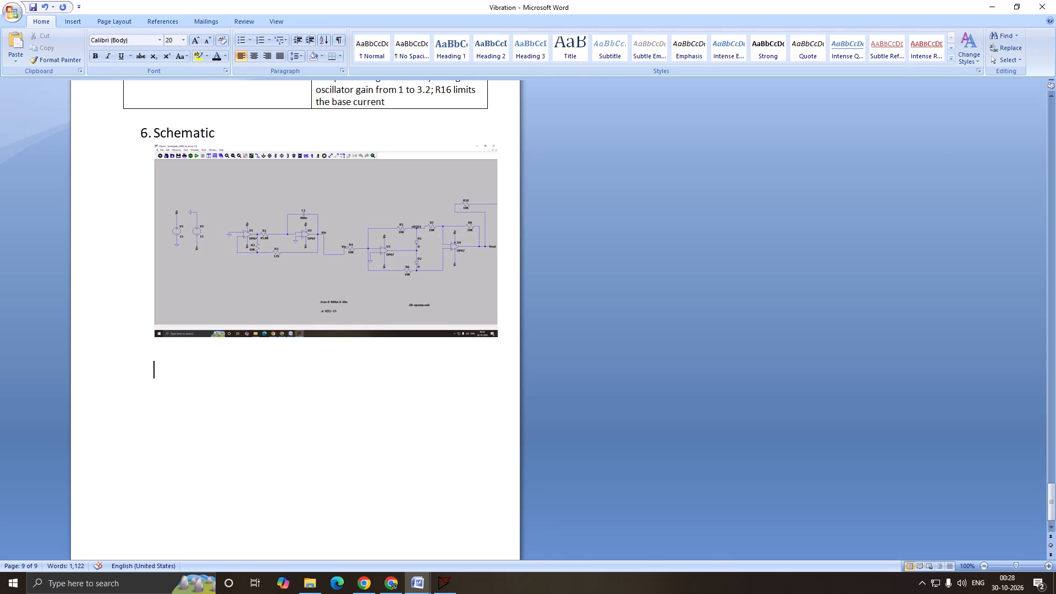
Capture the LTspice schematic from U5 to the U7 NE555 timer and R16, and paste it into Word after the first screenshot.
key(alt+Tab)
drag(1001, 438, 10, 468)
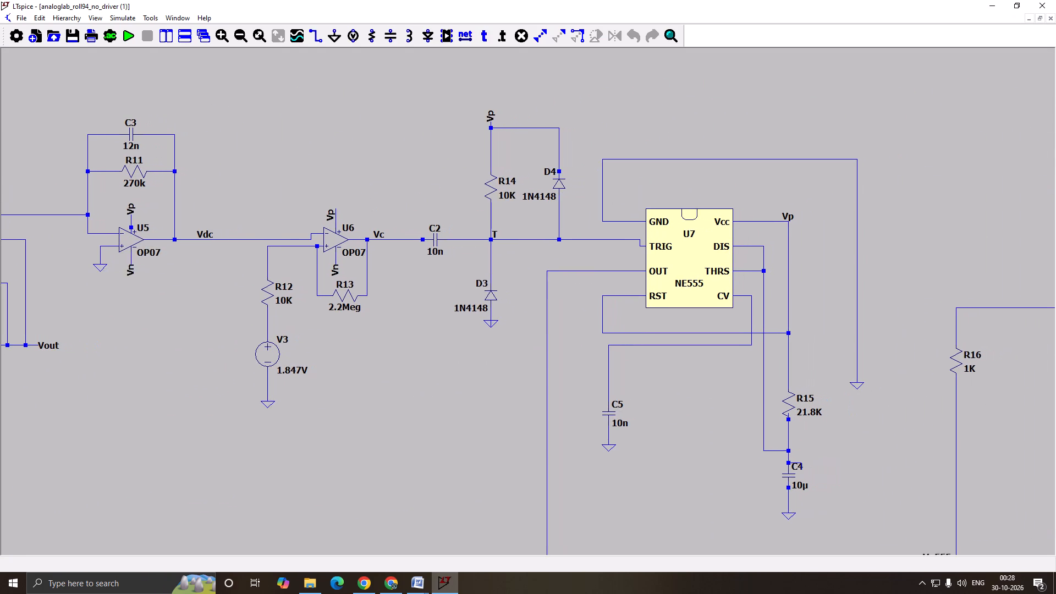
drag(195, 423, 129, 408)
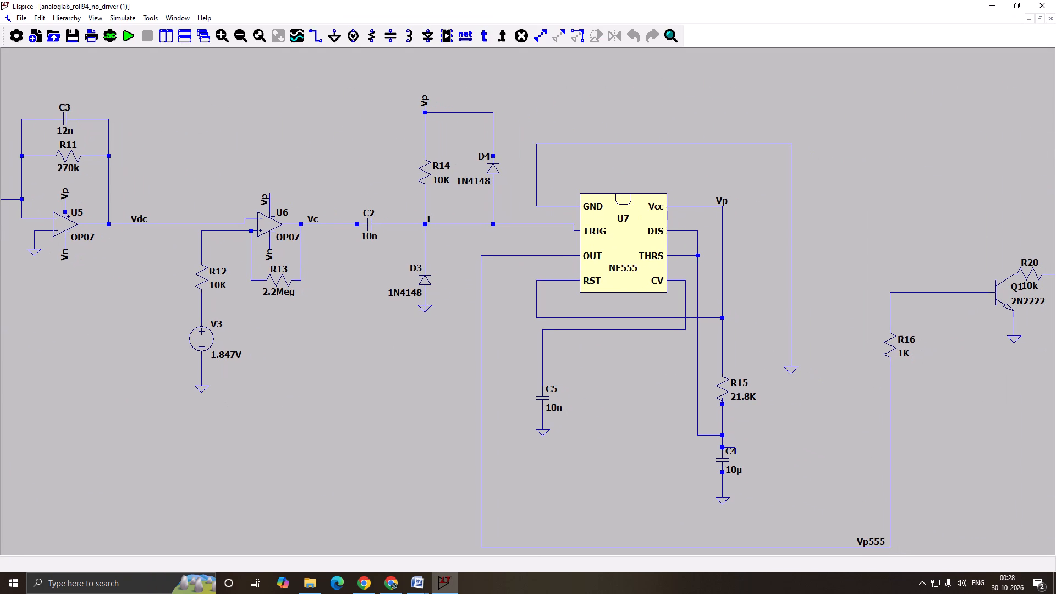
drag(129, 408, 180, 408)
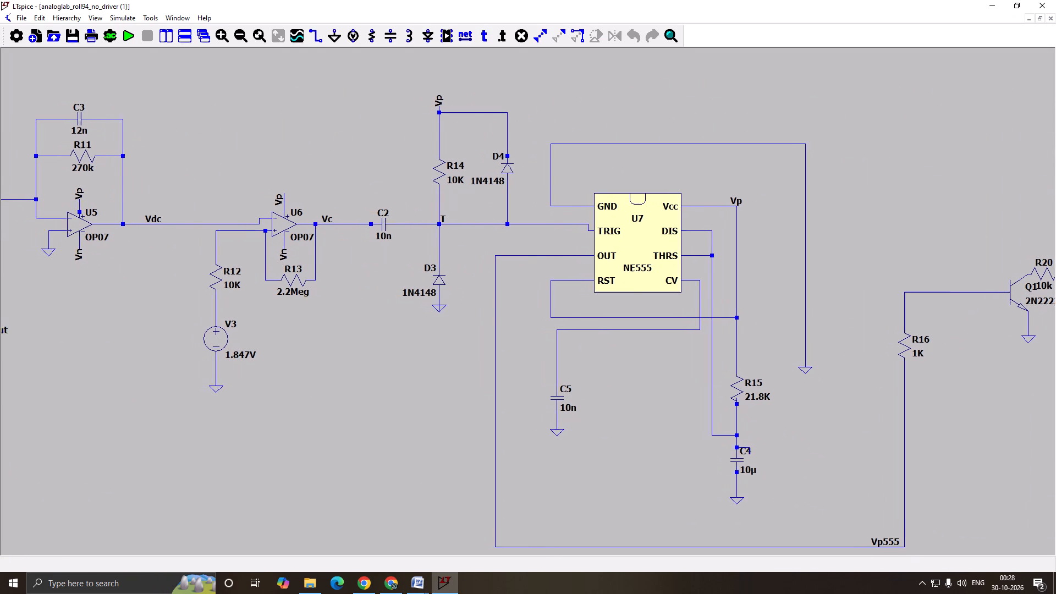
drag(180, 408, 199, 408)
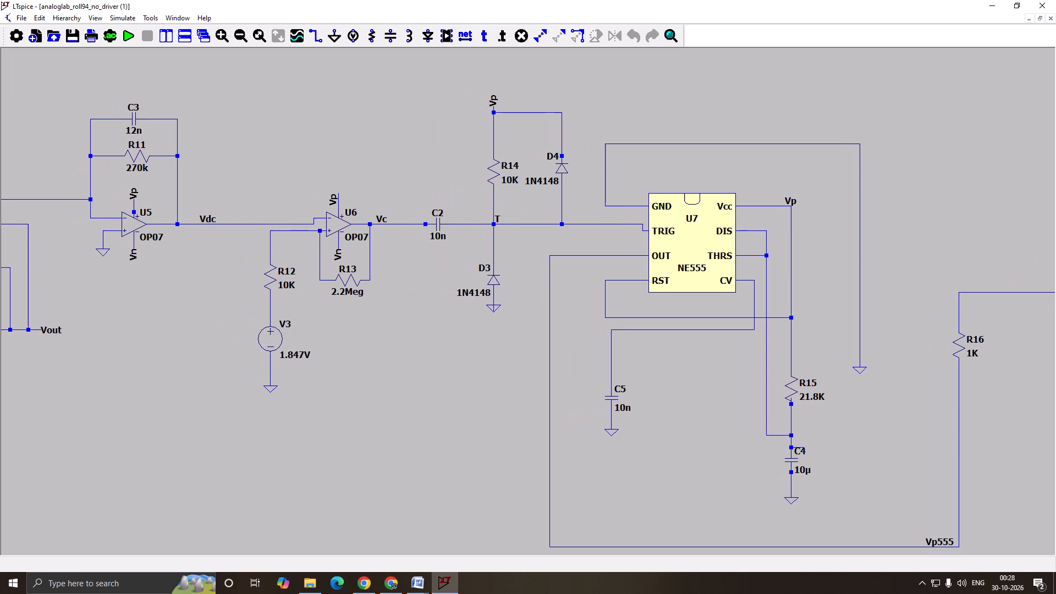
drag(199, 408, 237, 408)
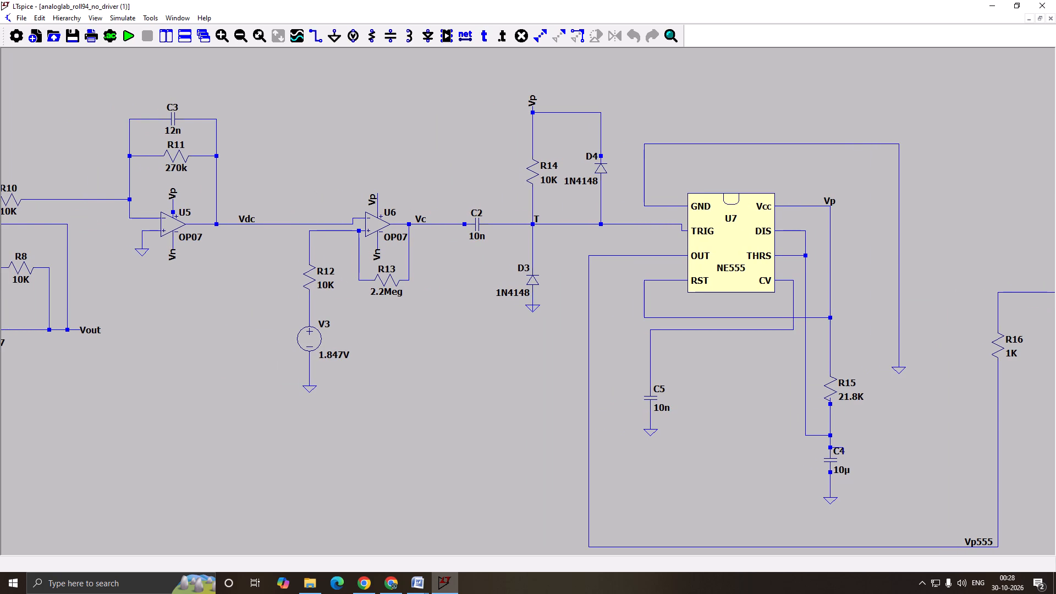
key(ctrl+Print)
key(alt+Tab)
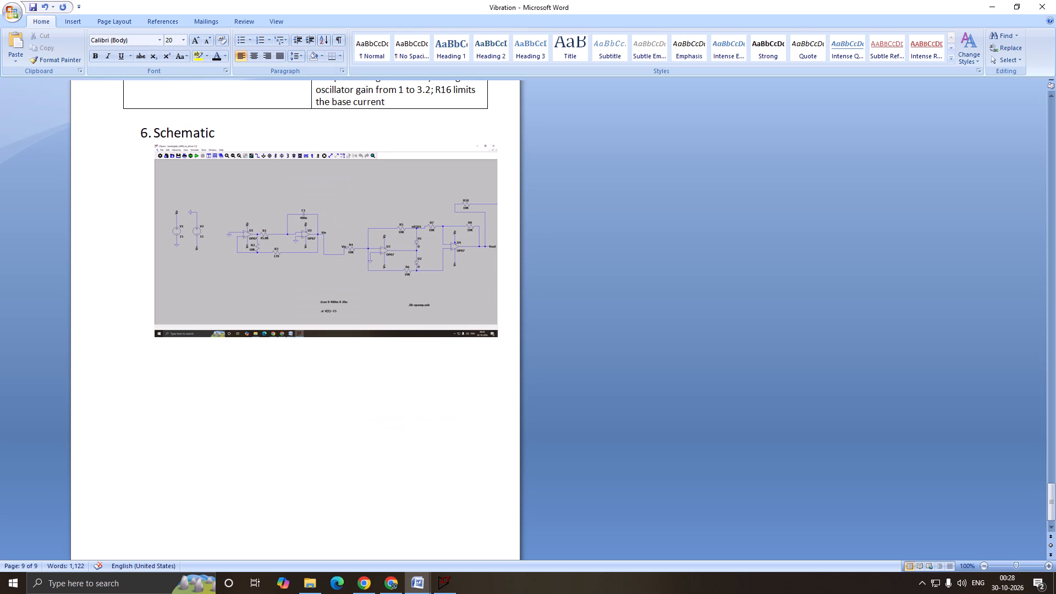
key(ctrl+v)
Add a new line below the second schematic screenshot.
scroll(524, 396, up, 3)
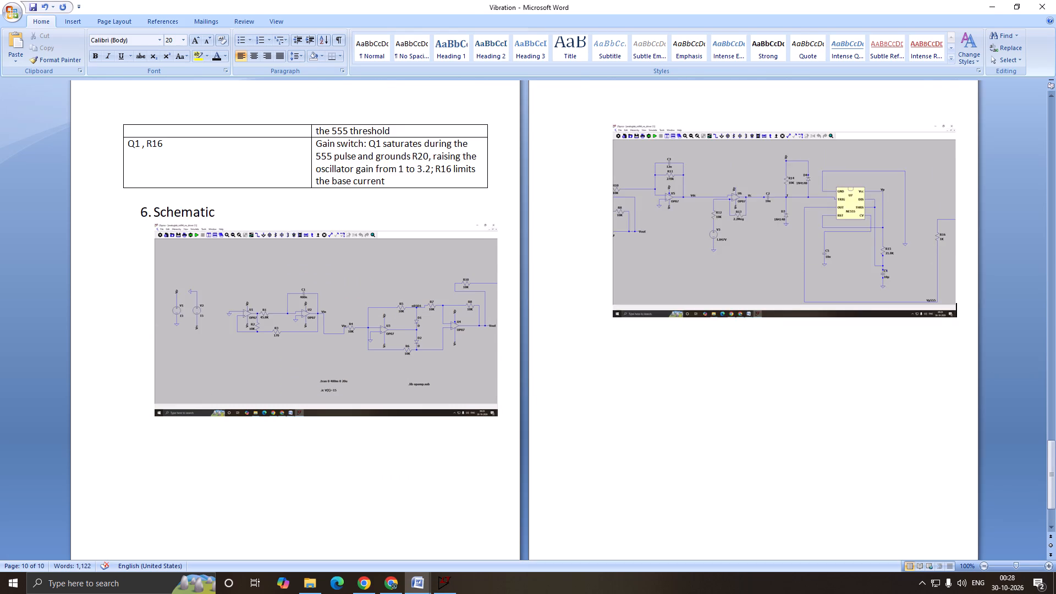
scroll(532, 400, up, 3)
scroll(532, 400, down, 13)
click(661, 267)
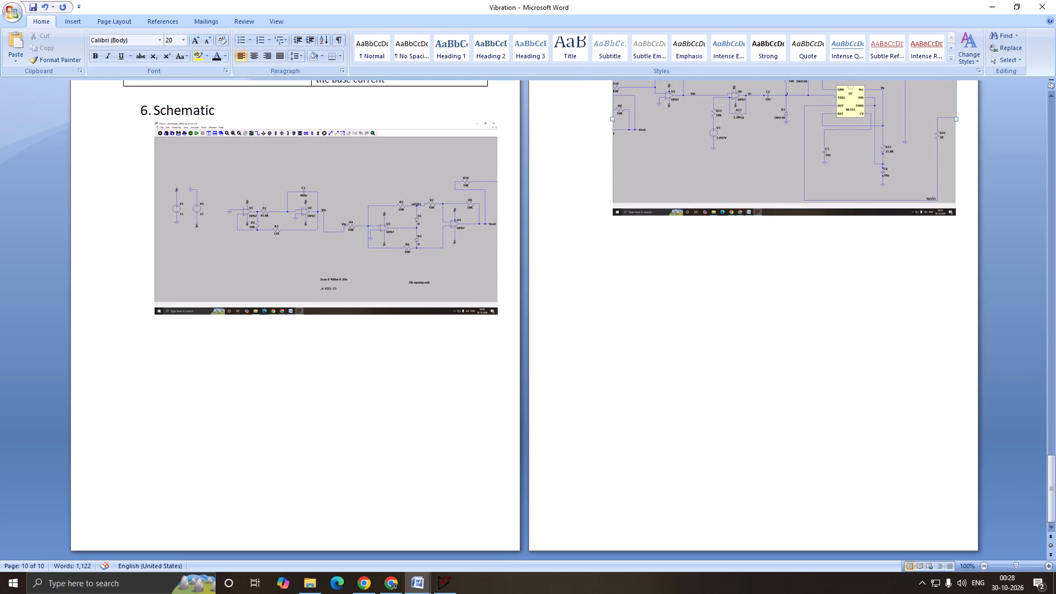
click(967, 199)
key(Return)
Remove the empty line directly below the first schematic screenshot.
key(alt+Tab)
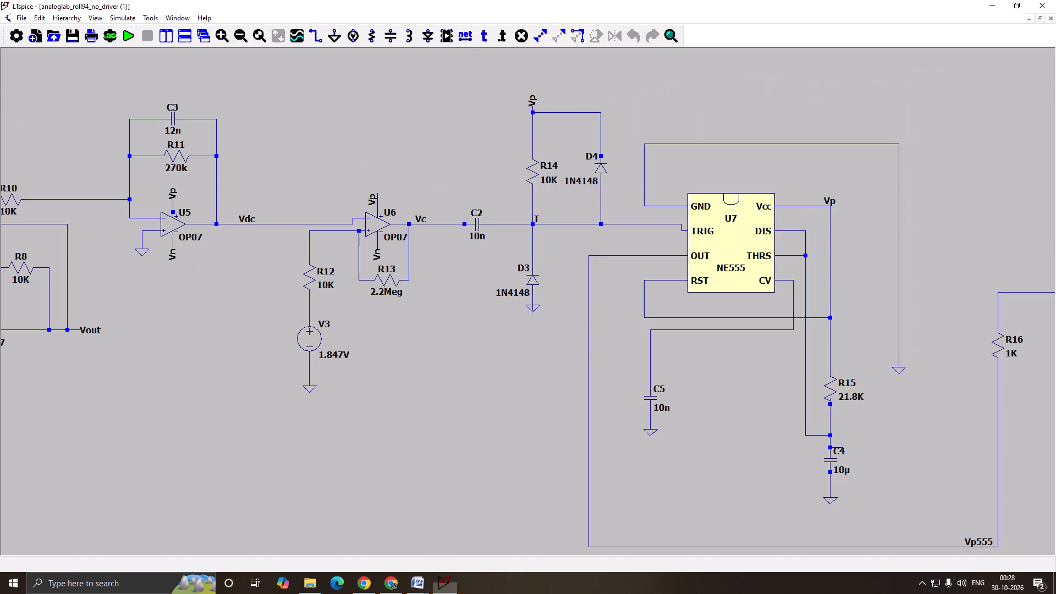
key(alt+Tab)
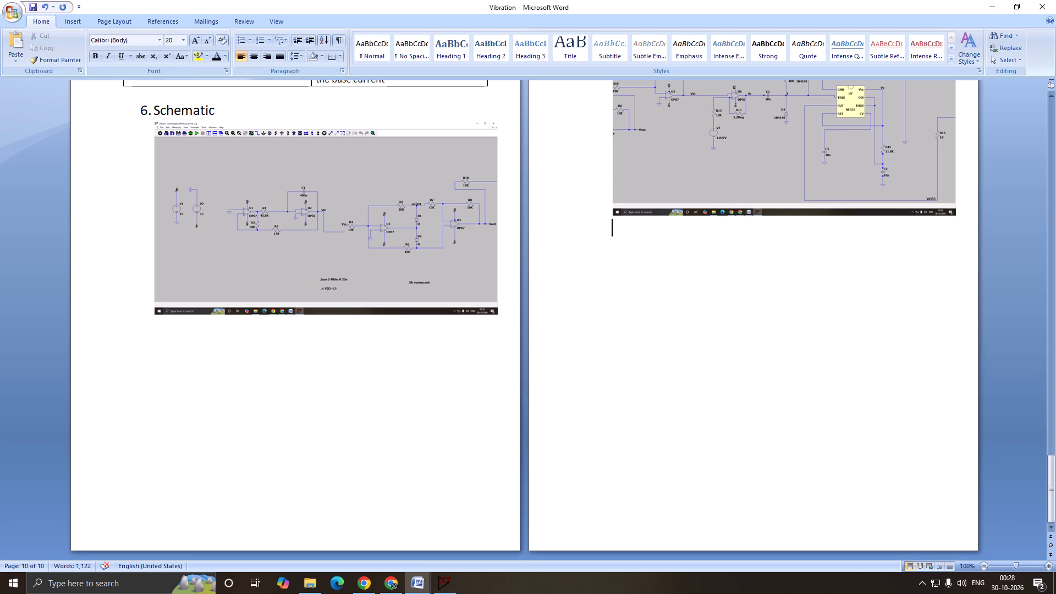
click(106, 404)
click(149, 333)
key(BackSpace)
key(BackSpace)
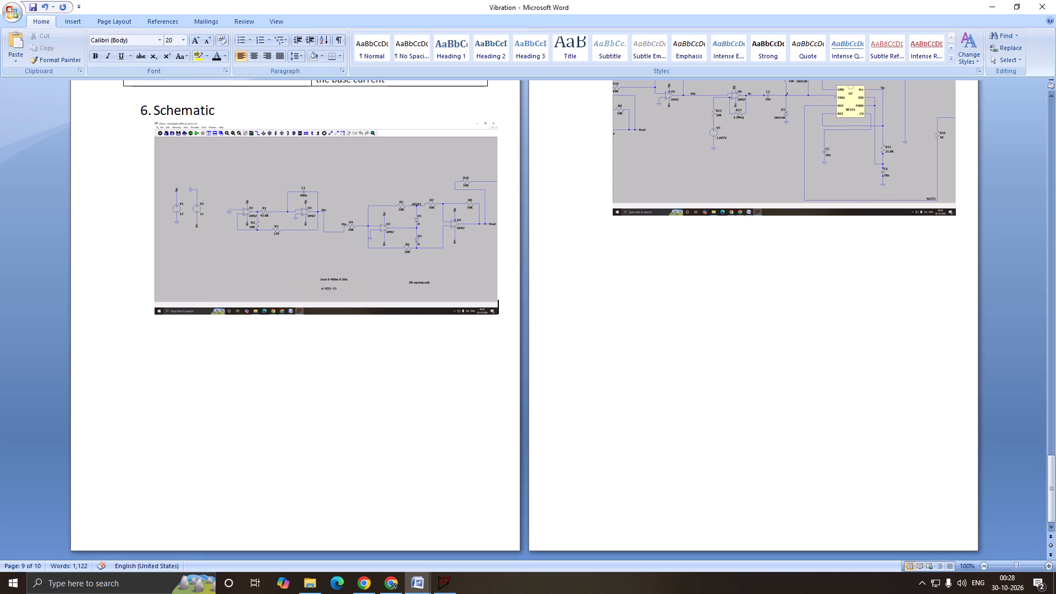
key(Up)
Capture the LTspice schematic from the U7 NE555 timer to ALARM_TONE and paste it into Word below the second screenshot.
click(713, 272)
key(alt+Tab)
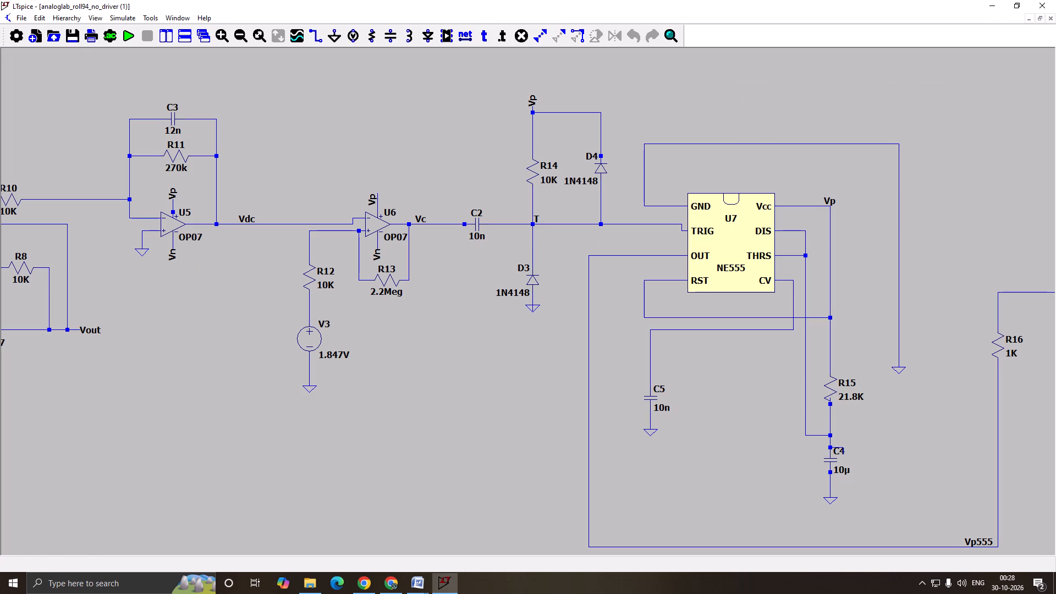
drag(728, 335, 280, 293)
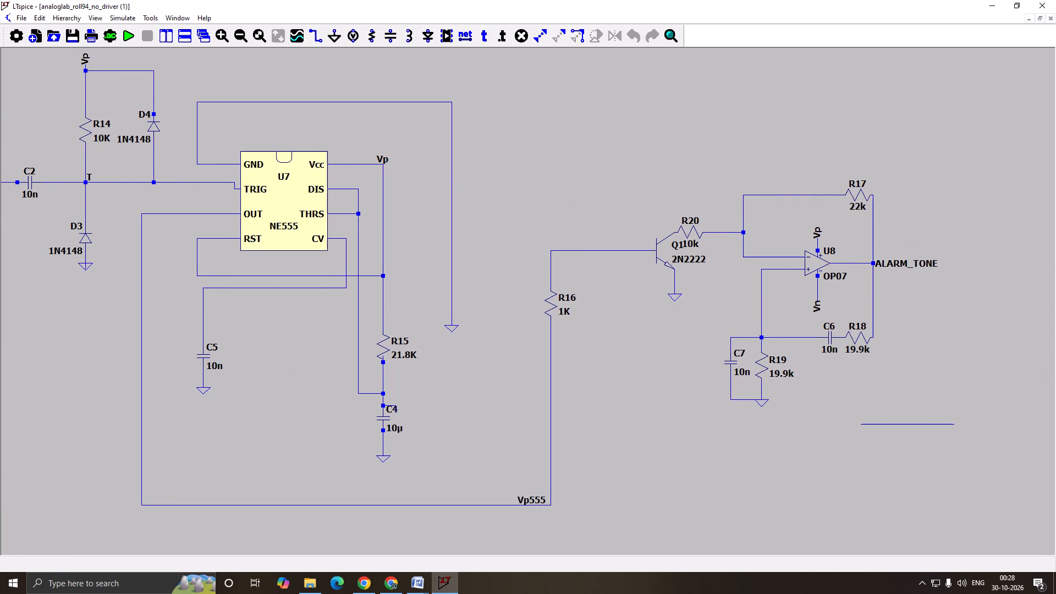
drag(280, 293, 251, 312)
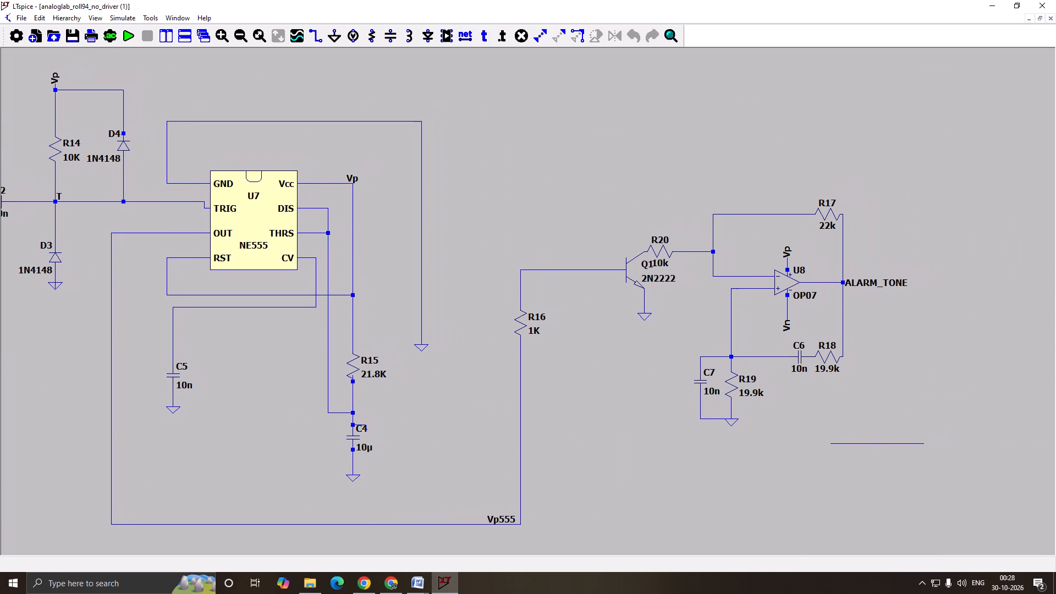
key(ctrl+Print)
key(alt+Tab)
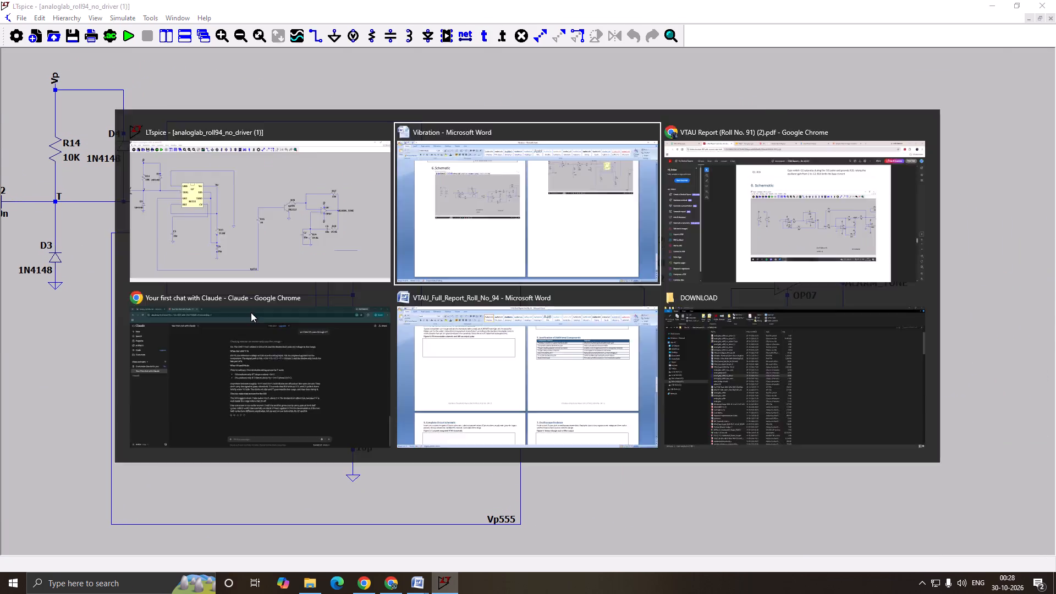
key(ctrl+v)
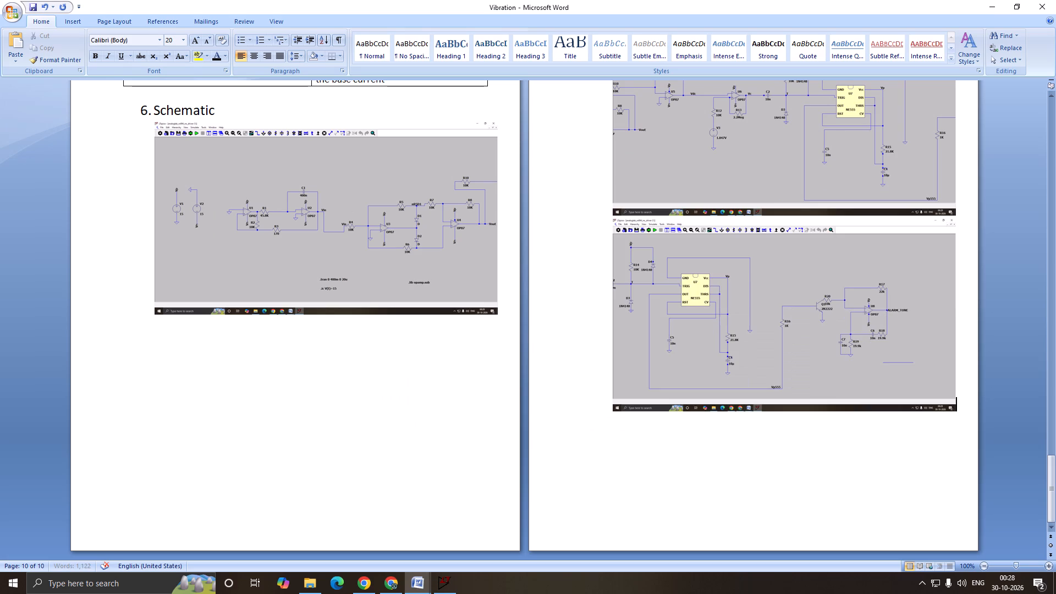
Stretch the third schematic screenshot slightly taller, keeping its width.
drag(703, 240, 711, 279)
drag(737, 300, 744, 348)
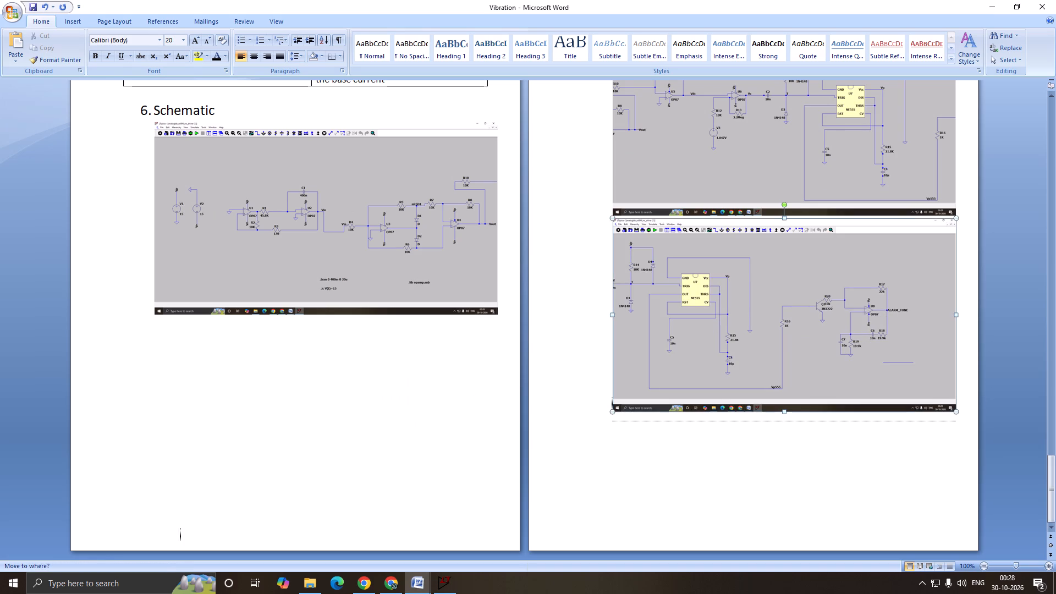
drag(785, 411, 785, 447)
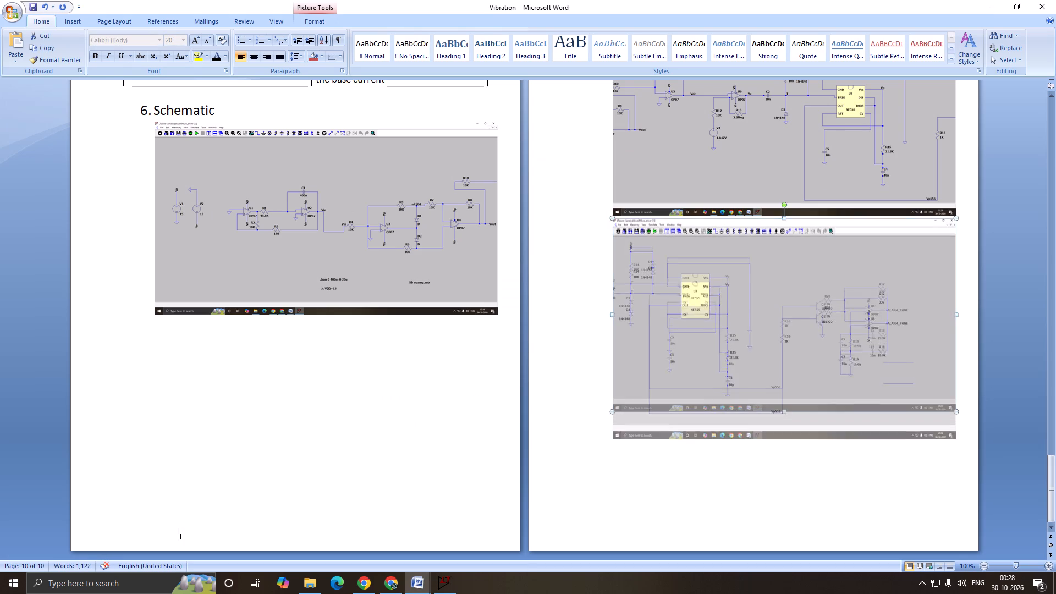
drag(785, 447, 786, 455)
drag(783, 219, 783, 243)
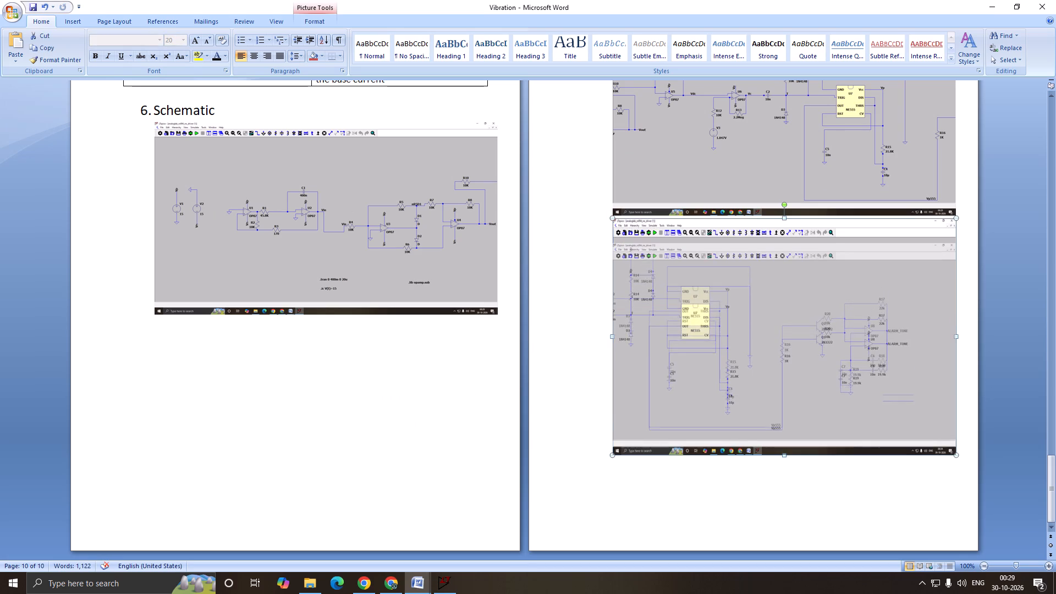
drag(784, 220, 784, 227)
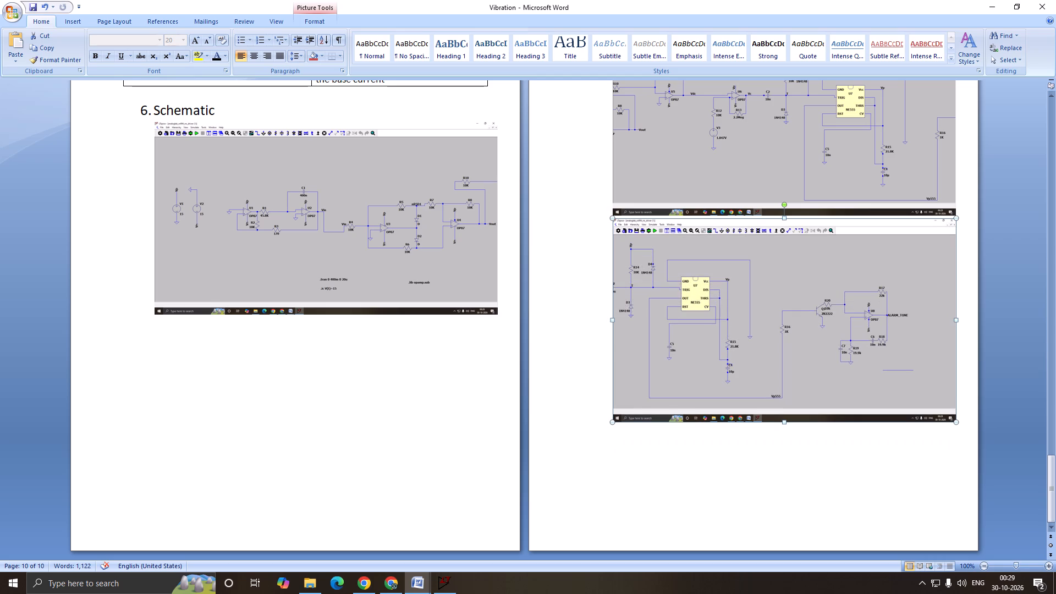
Insert a blank line between the second and third schematic screenshots and another line below the third.
click(963, 197)
key(Return)
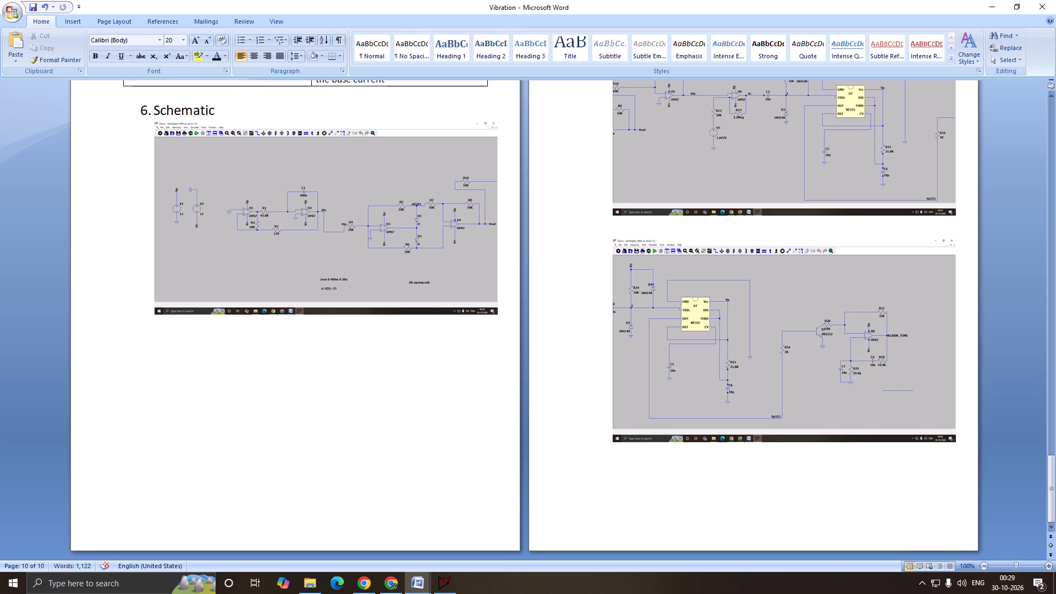
scroll(932, 67, up, 2)
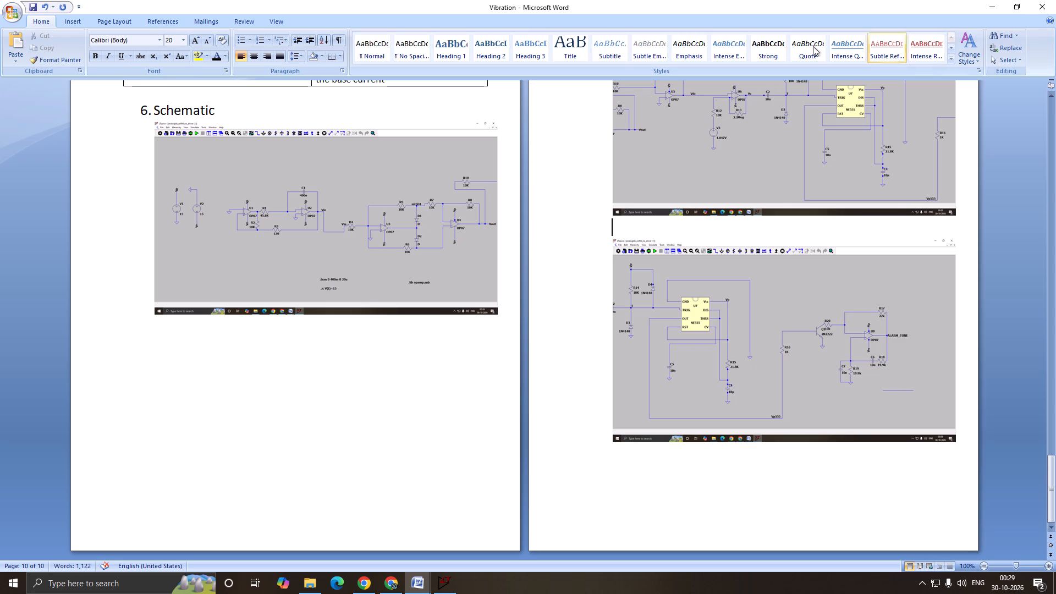
click(711, 494)
click(629, 480)
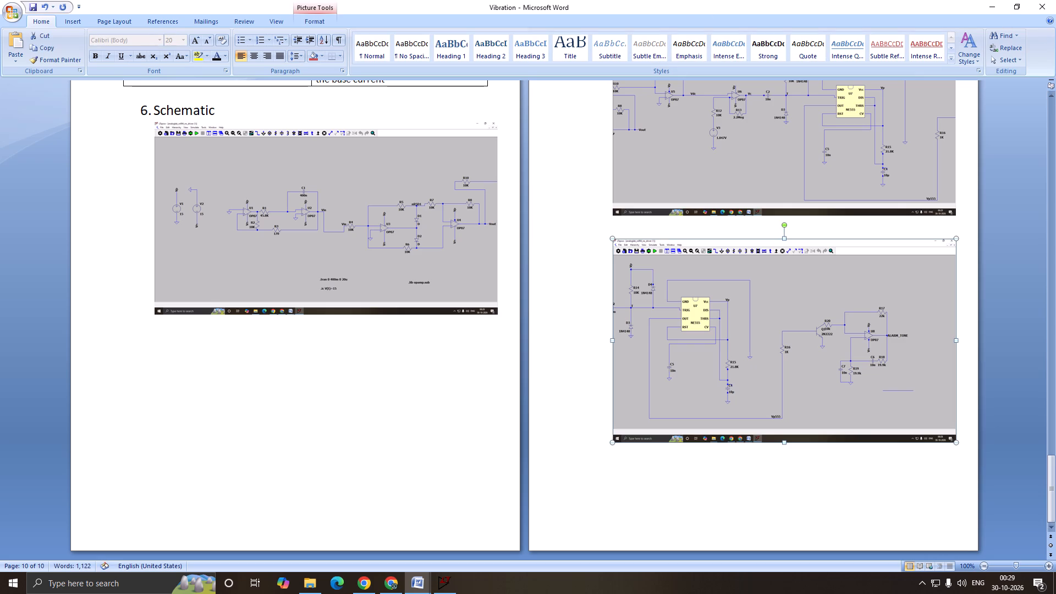
click(969, 431)
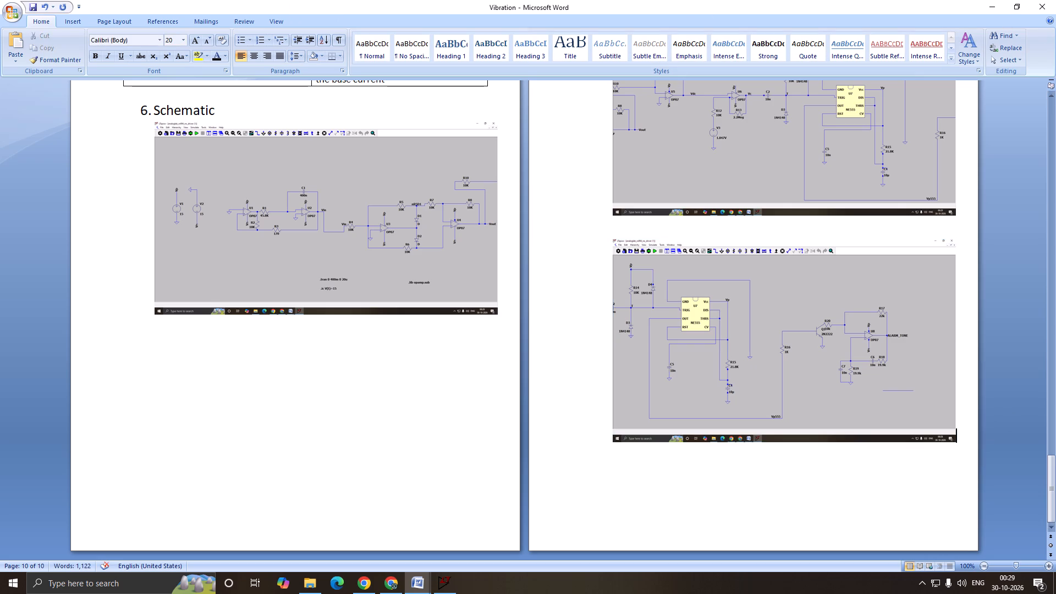
key(Return)
key(alt+Tab)
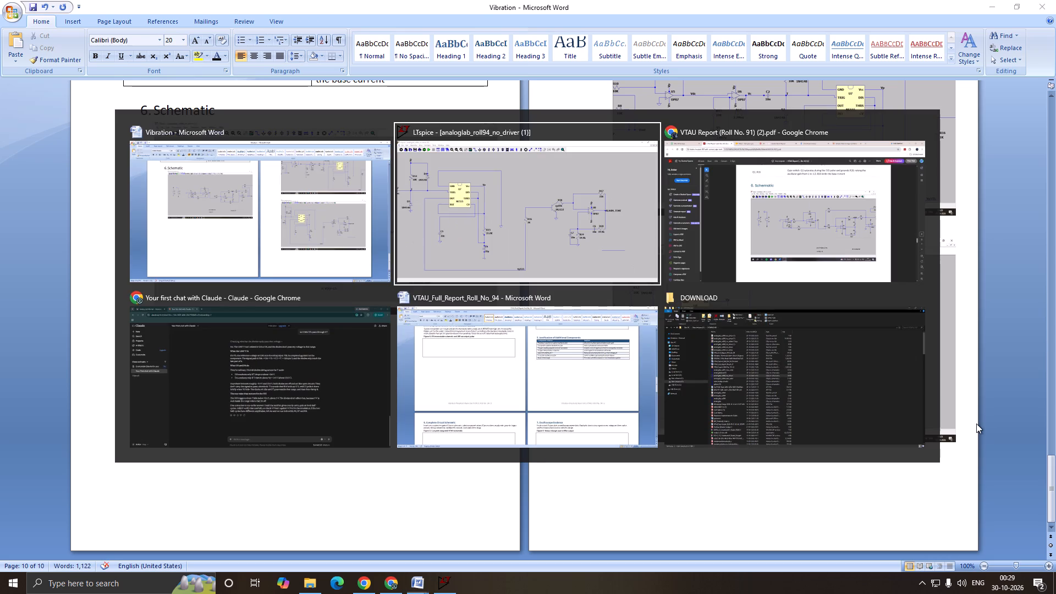
key(alt+Tab)
scroll(751, 389, down, 3)
scroll(751, 389, down, 20)
scroll(751, 389, down, 2)
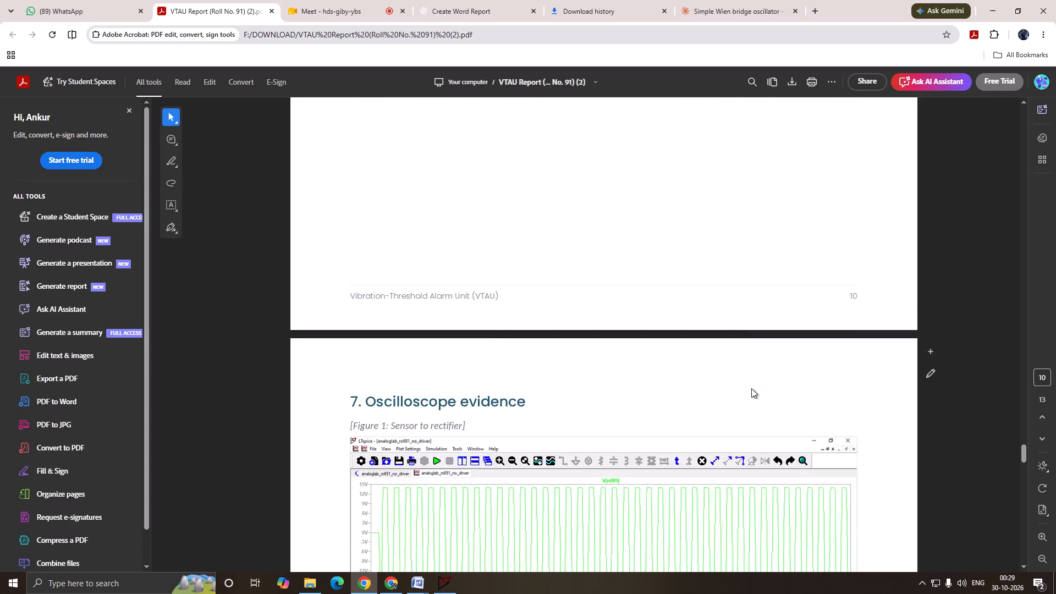
scroll(751, 388, down, 4)
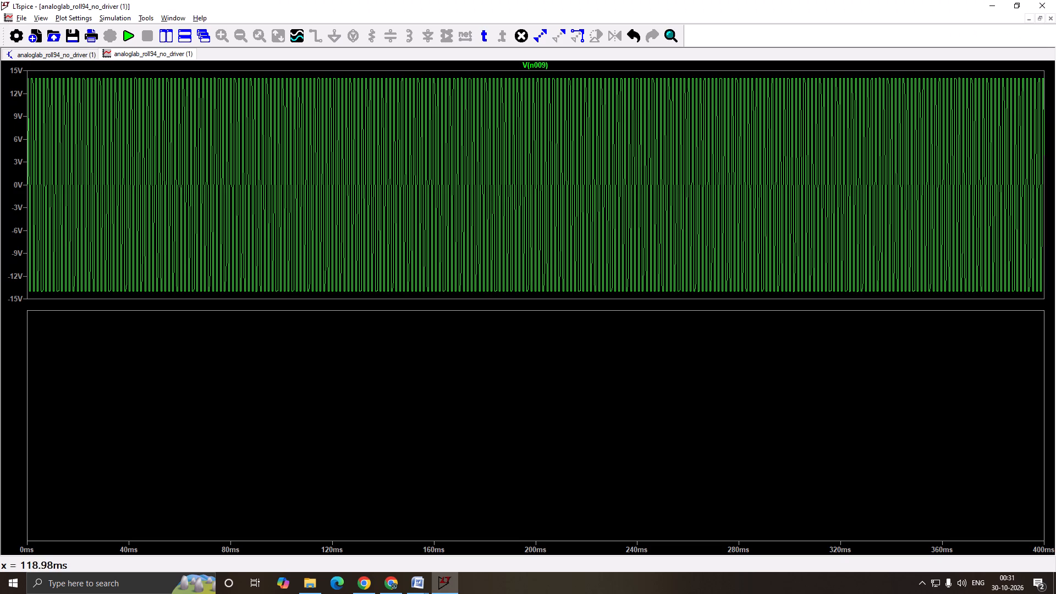
Plot the Vin voltage from the schematic in the empty lower pane and bring the waveform window back into view.
click(72, 58)
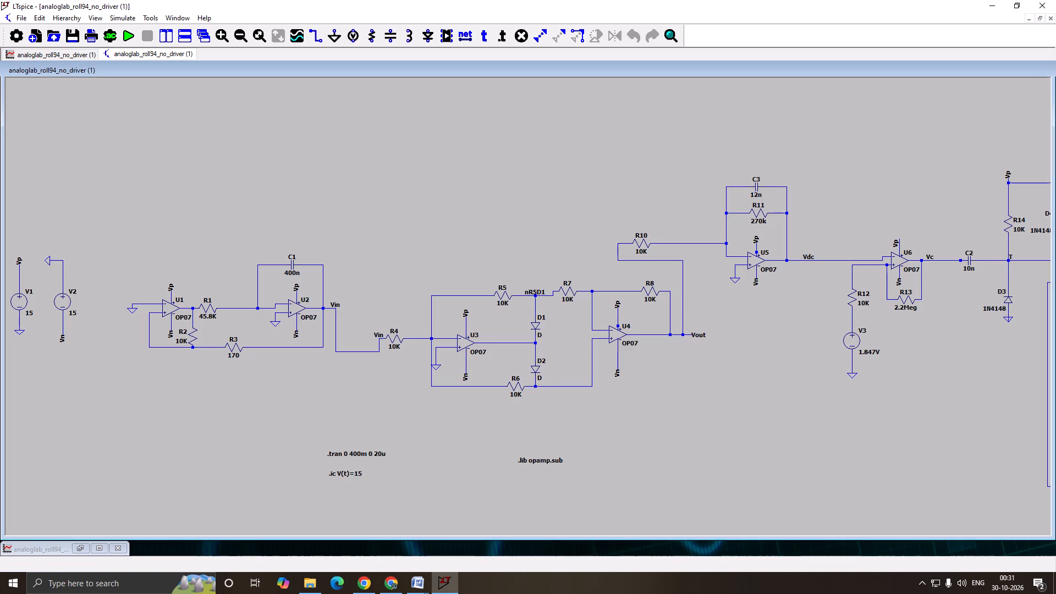
click(327, 308)
key(alt+Tab)
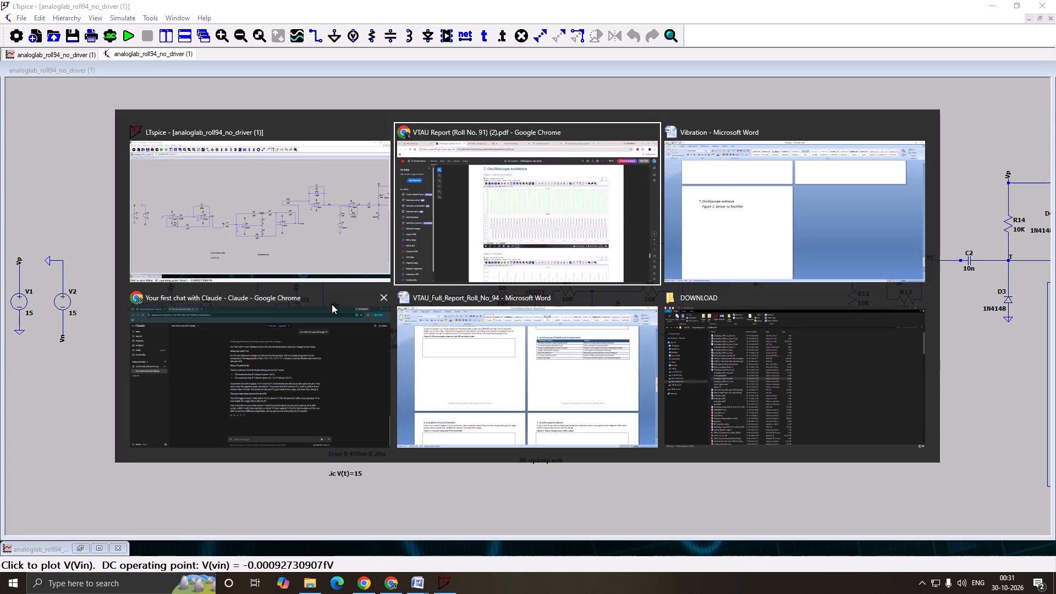
key(alt+Tab)
key(alt+Tab)
key(alt+Tab)
key(alt+Tab)
key(alt+Tab)
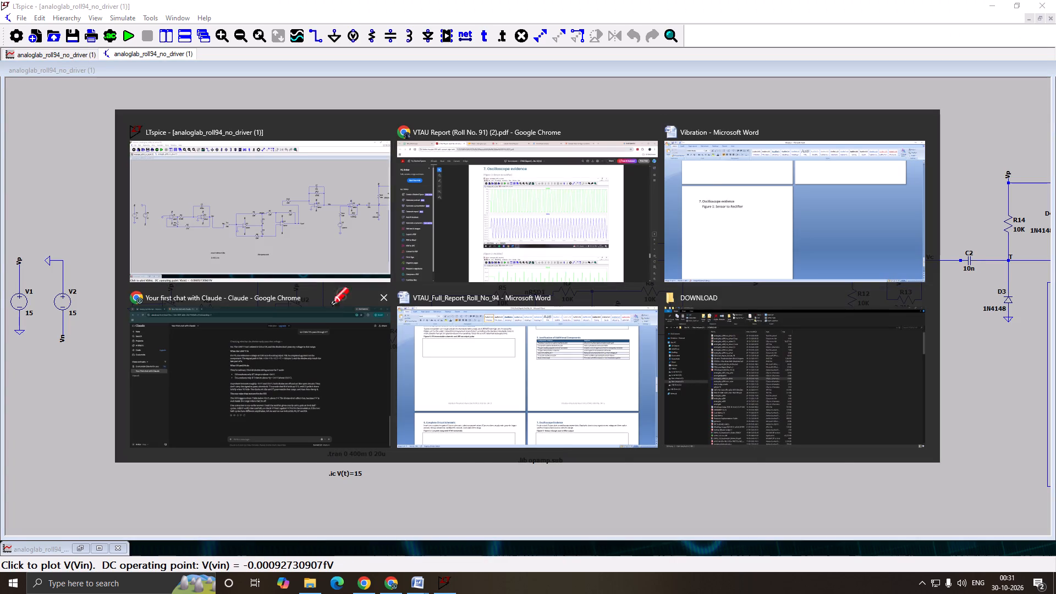
click(131, 53)
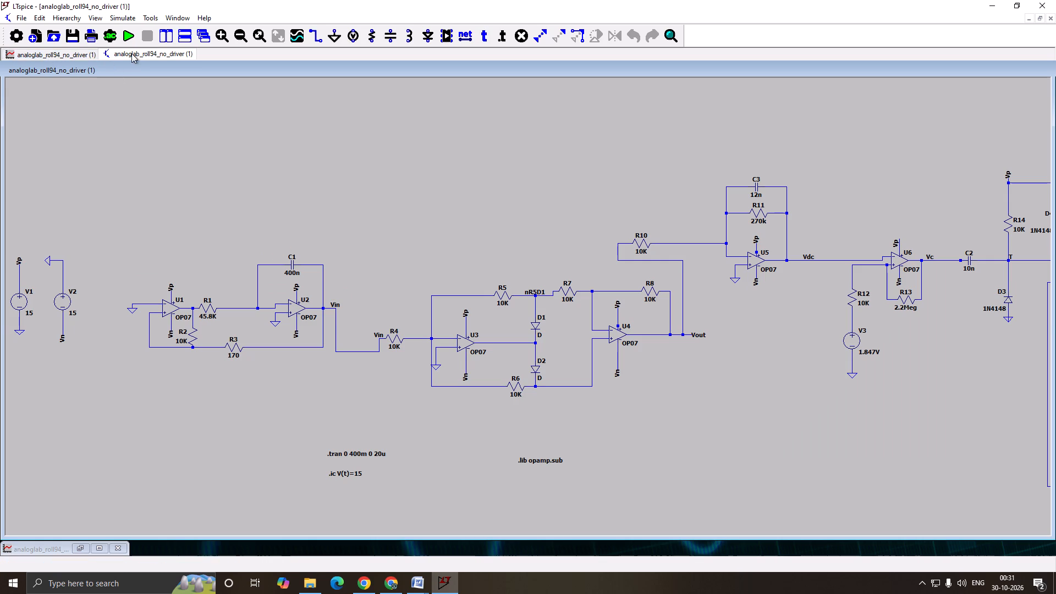
click(50, 54)
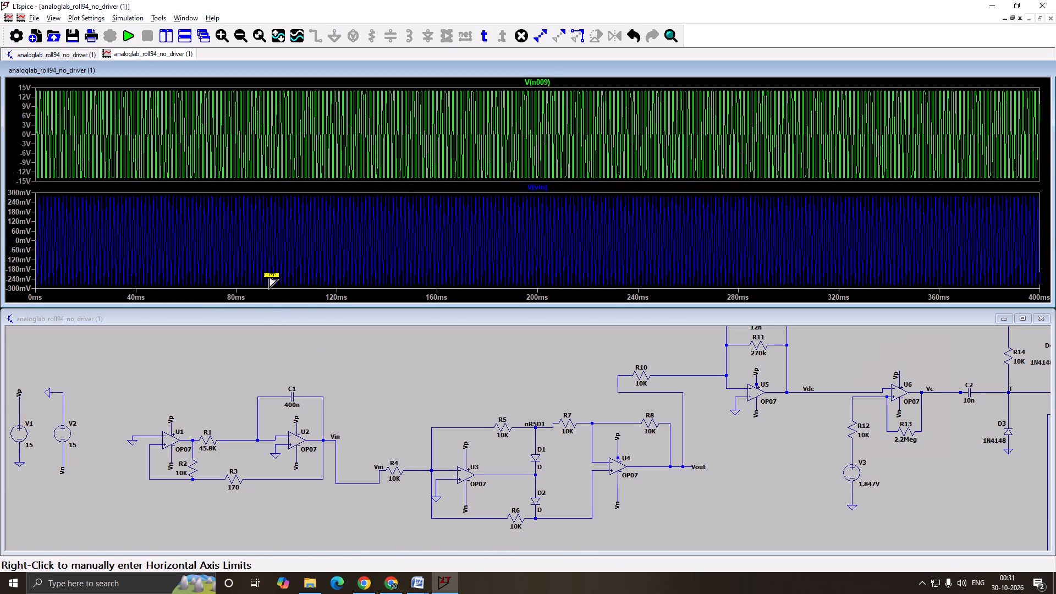
Zoom the two-pane waveform plot in on the start of the run, about 0 to 99 ms.
drag(267, 292, 20, 177)
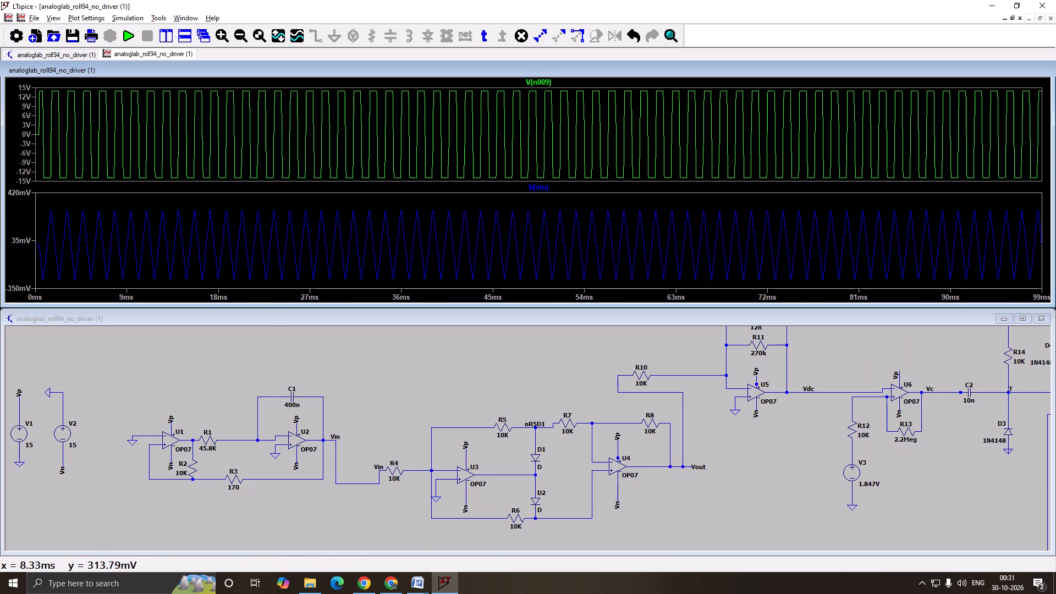